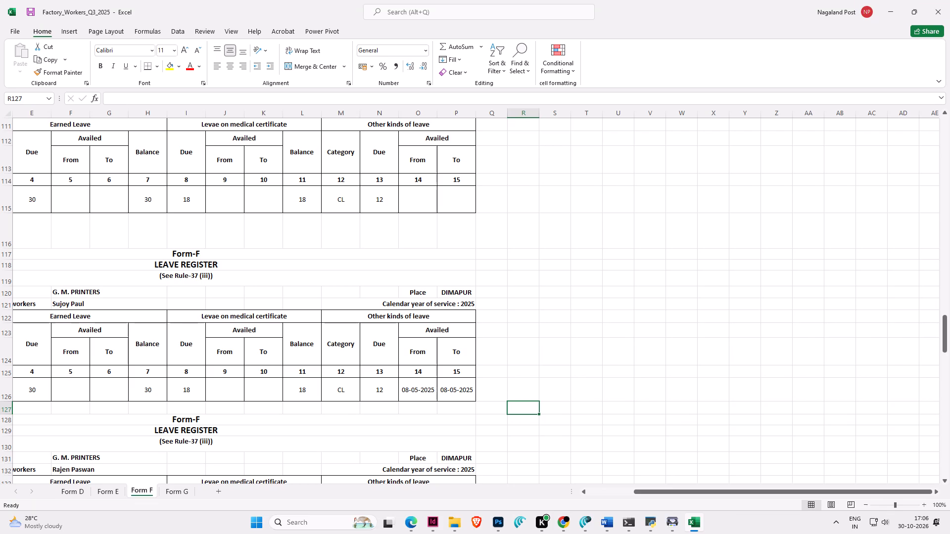
# Switch to Brother iPrint&Scan and rotate all four scanned newspaper pages so they are upright.
pyautogui.click(671, 526)
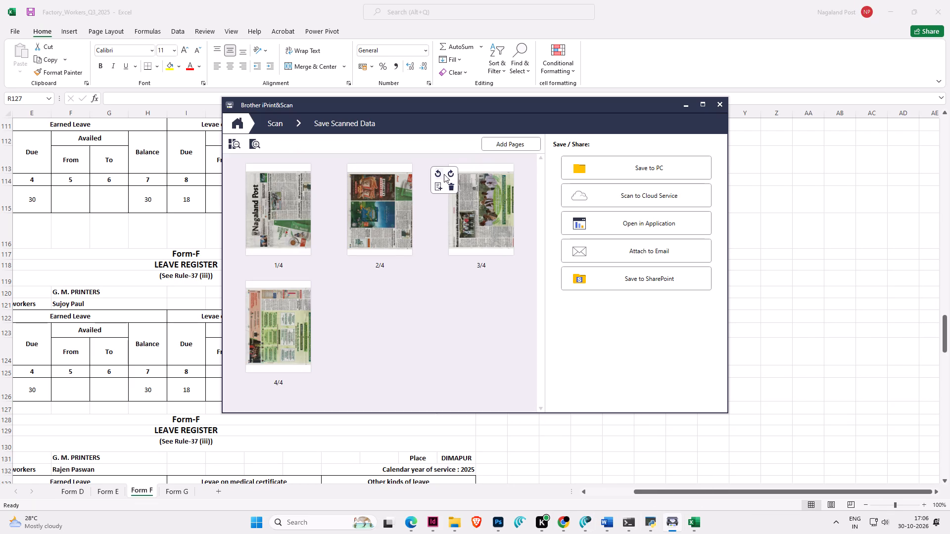
pyautogui.click(451, 173)
pyautogui.click(234, 290)
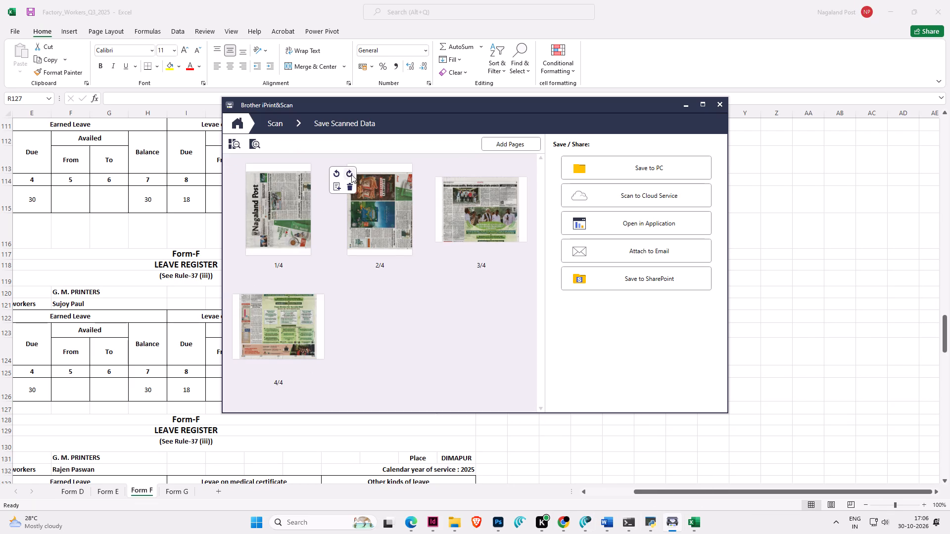
pyautogui.click(332, 173)
pyautogui.click(248, 173)
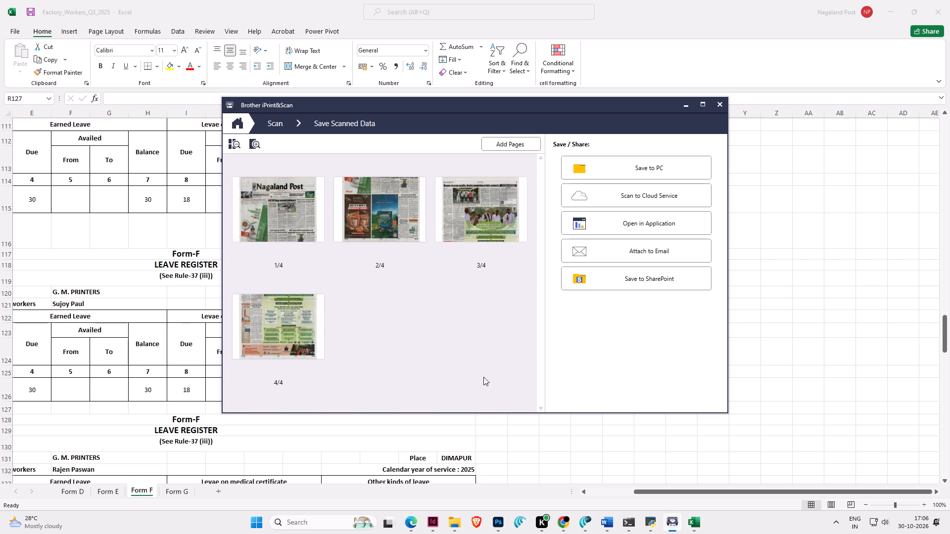
# Switch to Chrome and open the "Automate Scan Merging" conversation in ChatGPT.
pyautogui.click(567, 522)
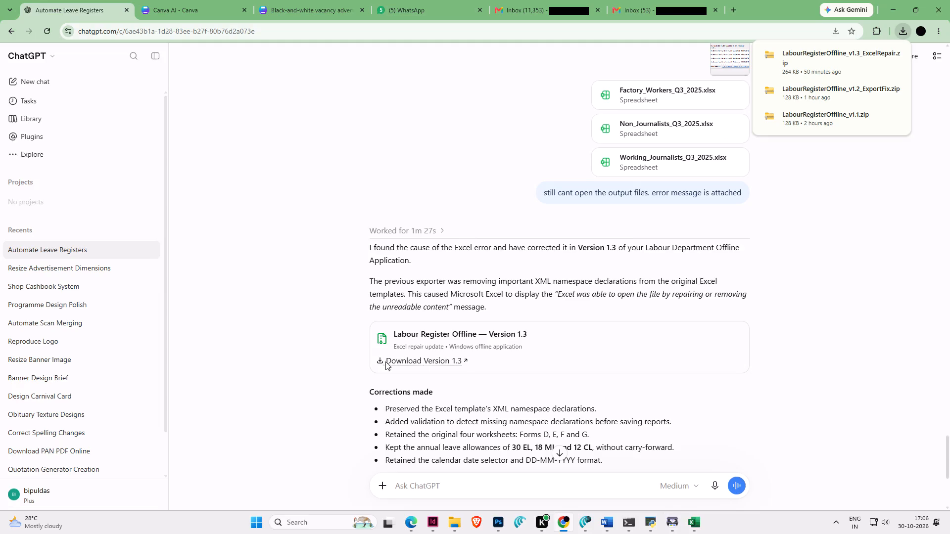
pyautogui.click(67, 322)
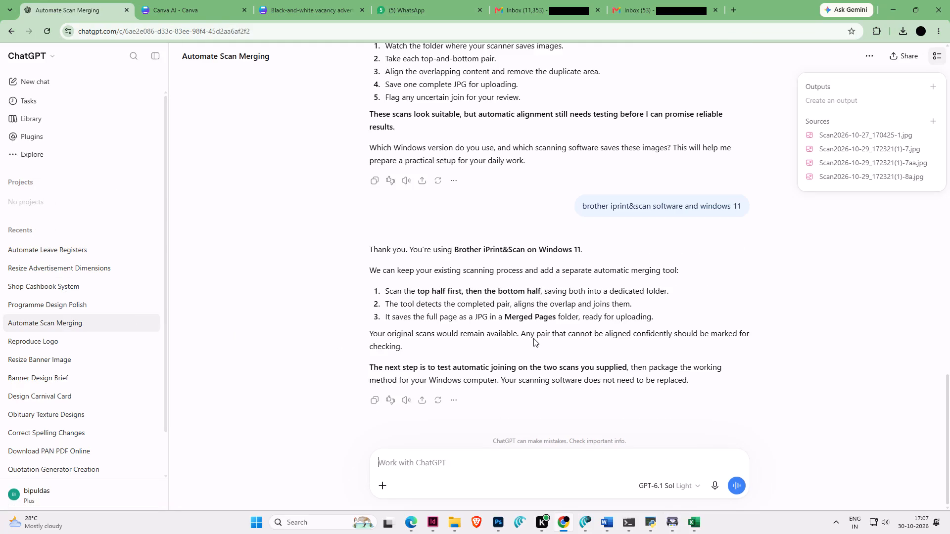
pyautogui.scroll(8, 533, 338)
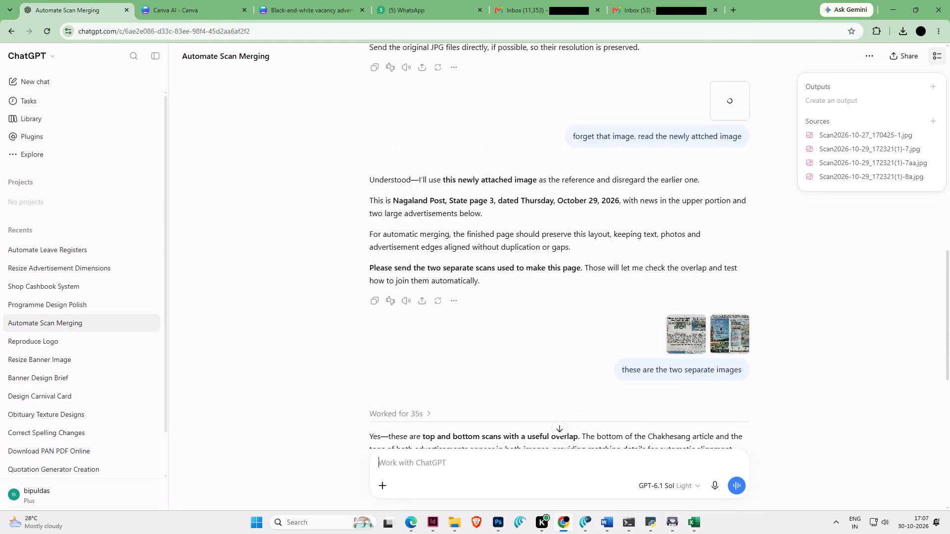
pyautogui.scroll(8, 533, 338)
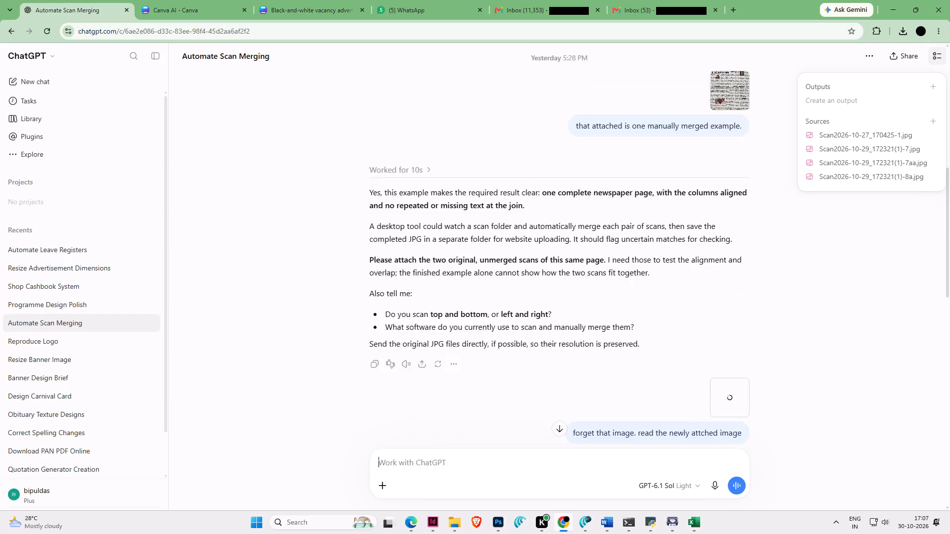
pyautogui.scroll(8, 533, 338)
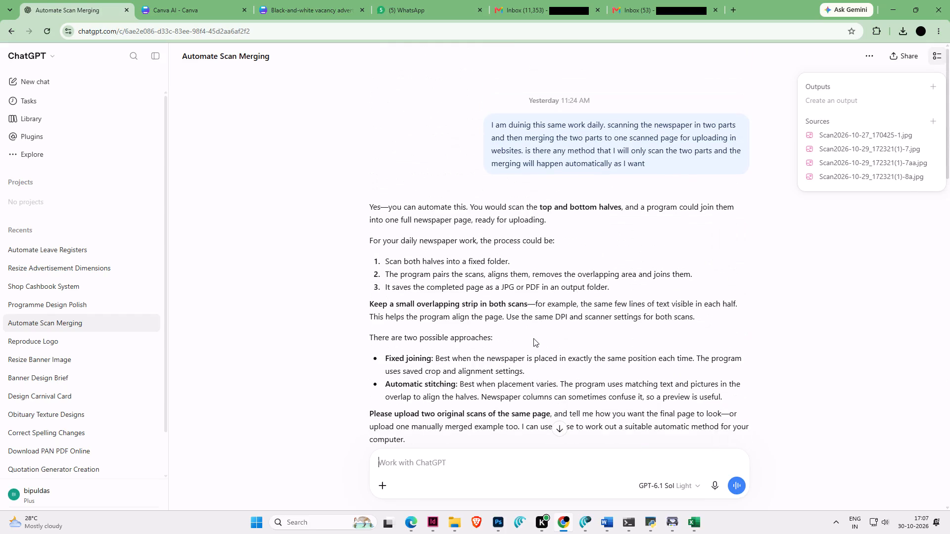
pyautogui.scroll(3, 533, 338)
pyautogui.scroll(-3, 533, 338)
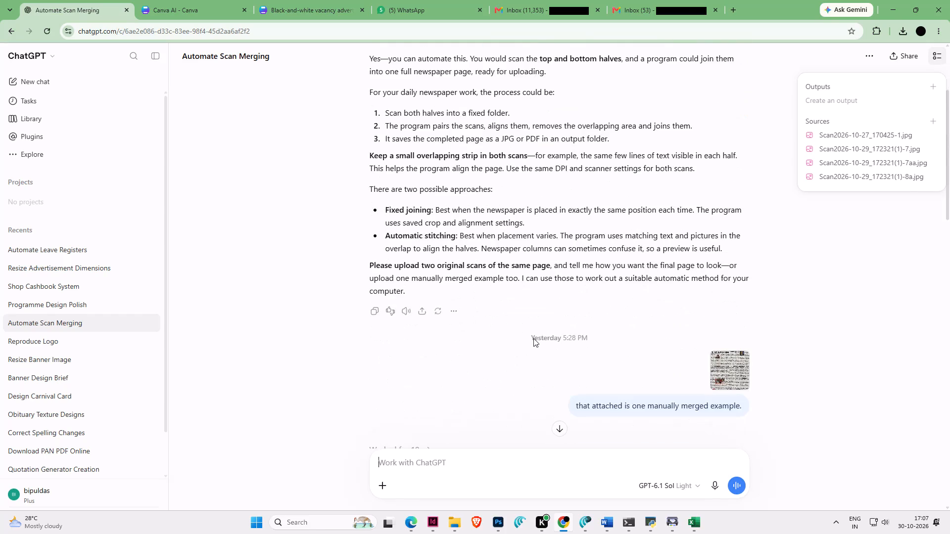
pyautogui.scroll(-2, 533, 338)
pyautogui.scroll(12, 533, 338)
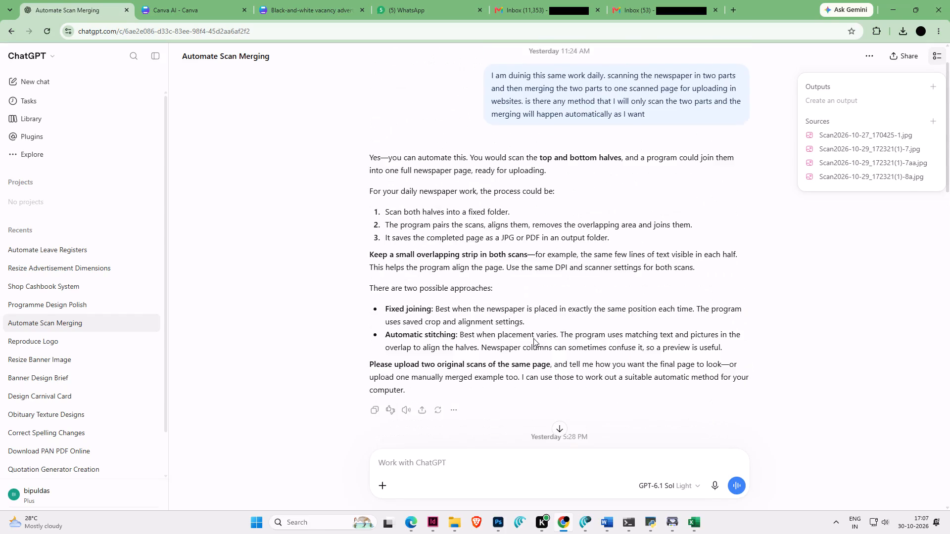
pyautogui.scroll(-7, 533, 338)
pyautogui.scroll(15, 533, 338)
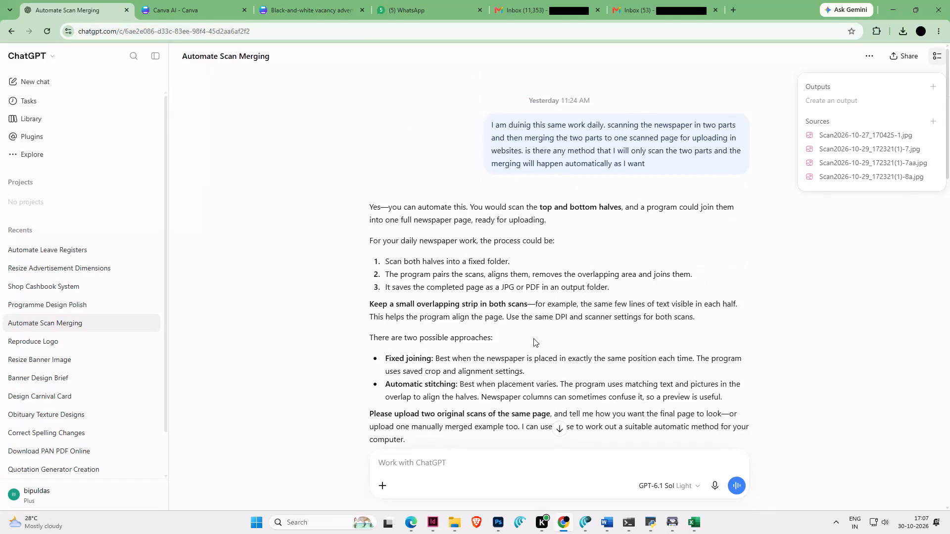
pyautogui.scroll(-3, 533, 338)
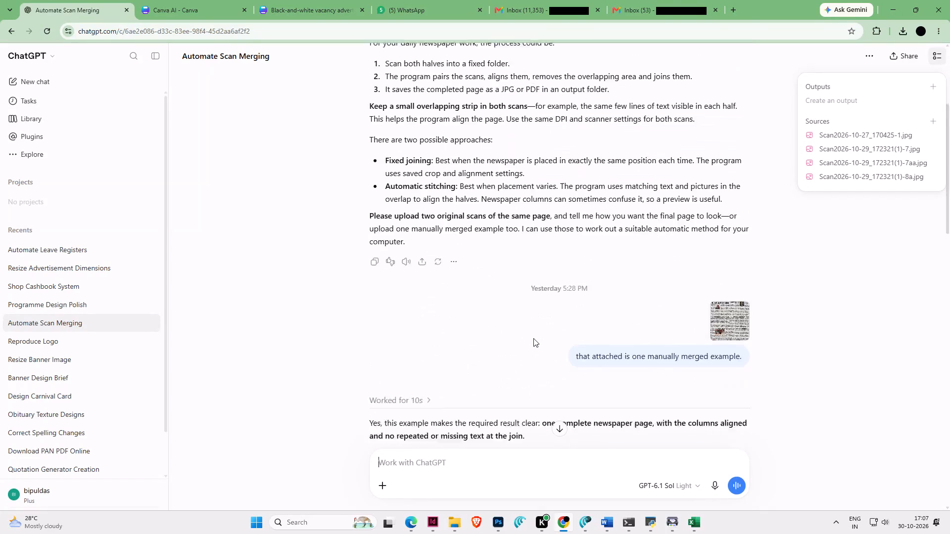
pyautogui.scroll(-5, 533, 338)
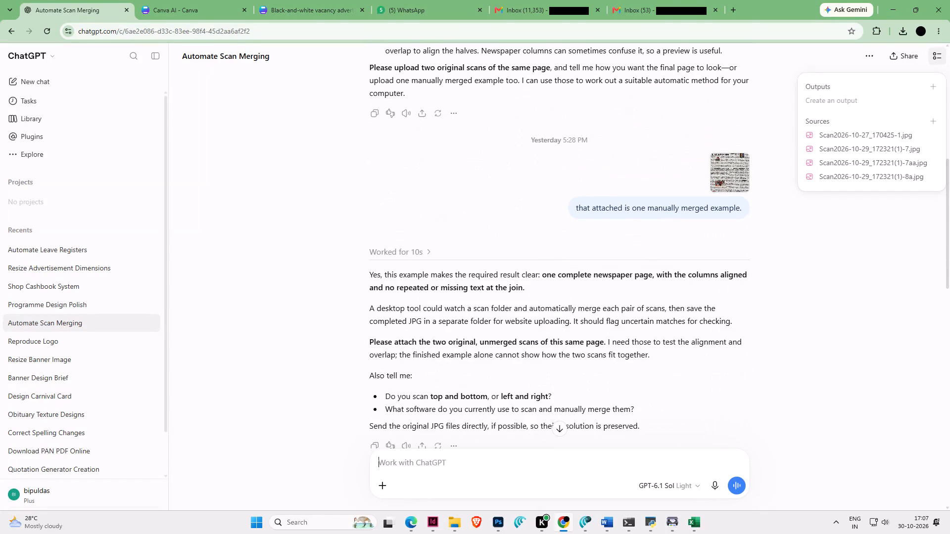
pyautogui.scroll(-4, 561, 329)
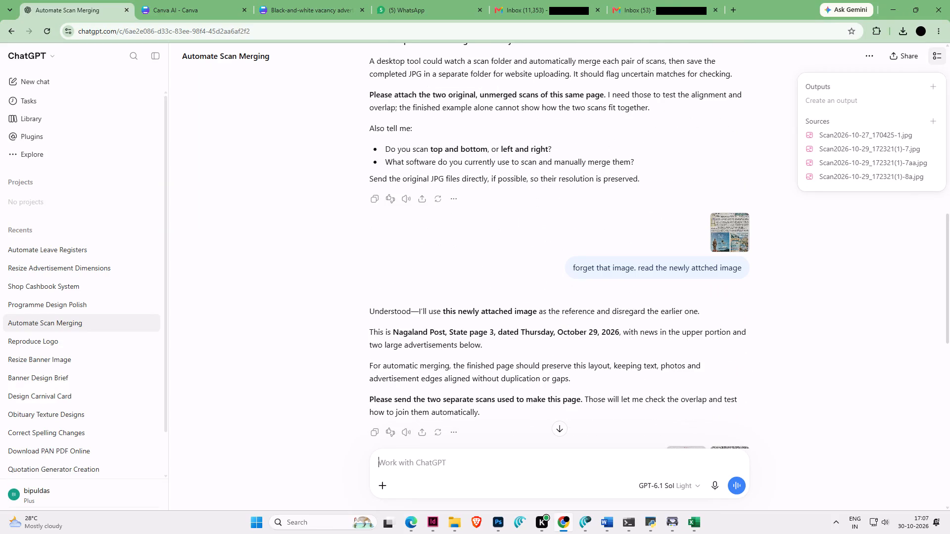
pyautogui.scroll(-5, 561, 329)
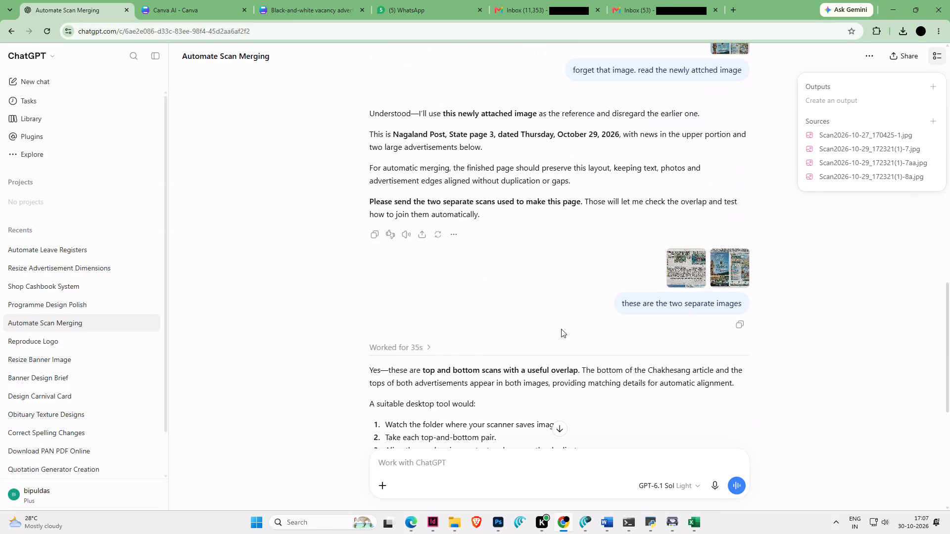
pyautogui.scroll(-3, 561, 329)
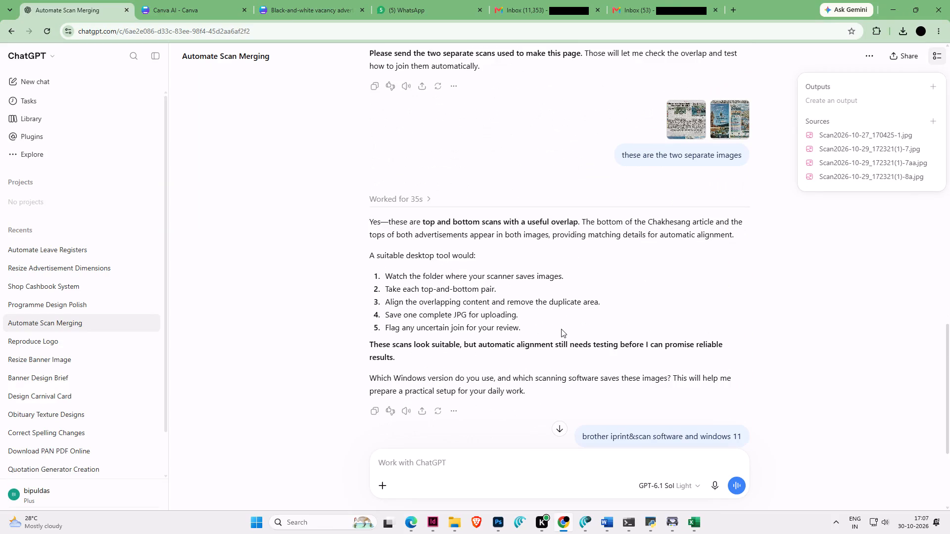
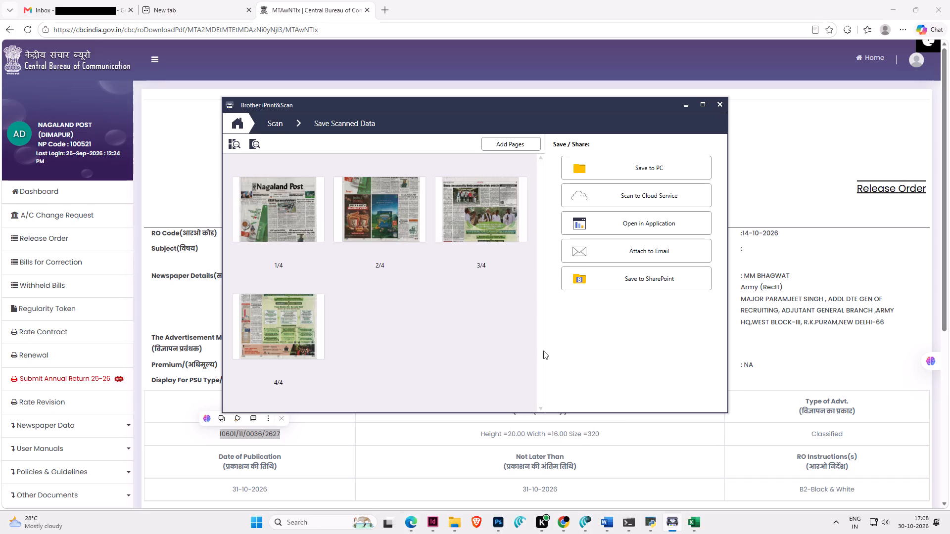
# Bring up the options for opening the four scanned pages in another application.
pyautogui.click(628, 220)
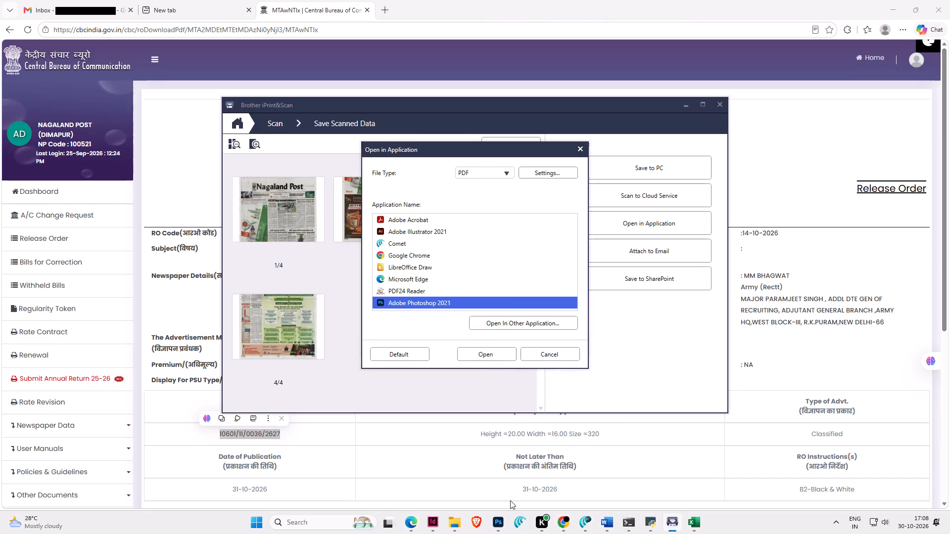
# Switch to Photoshop and close all three open documents, discarding the unsaved changes in the school admissions image.
pyautogui.click(501, 524)
pyautogui.click(407, 36)
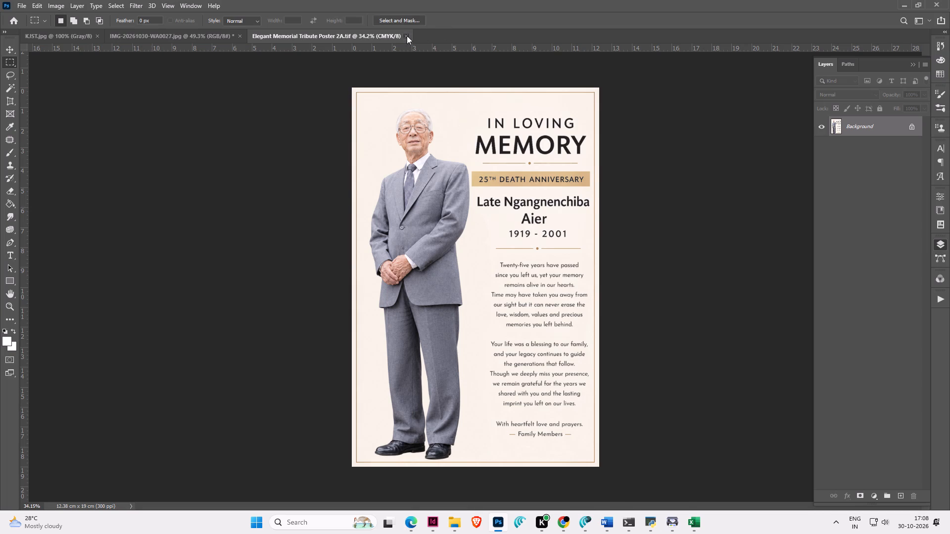
pyautogui.click(239, 35)
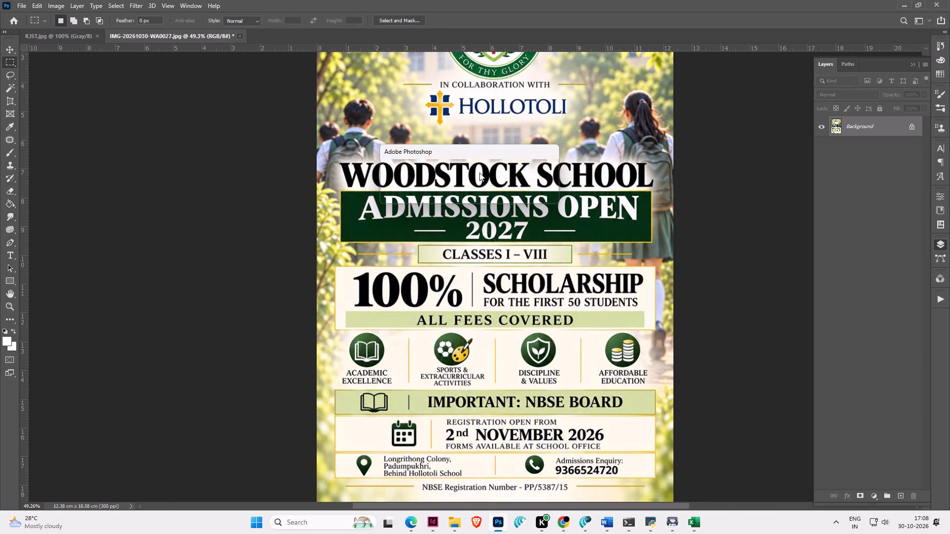
pyautogui.click(475, 189)
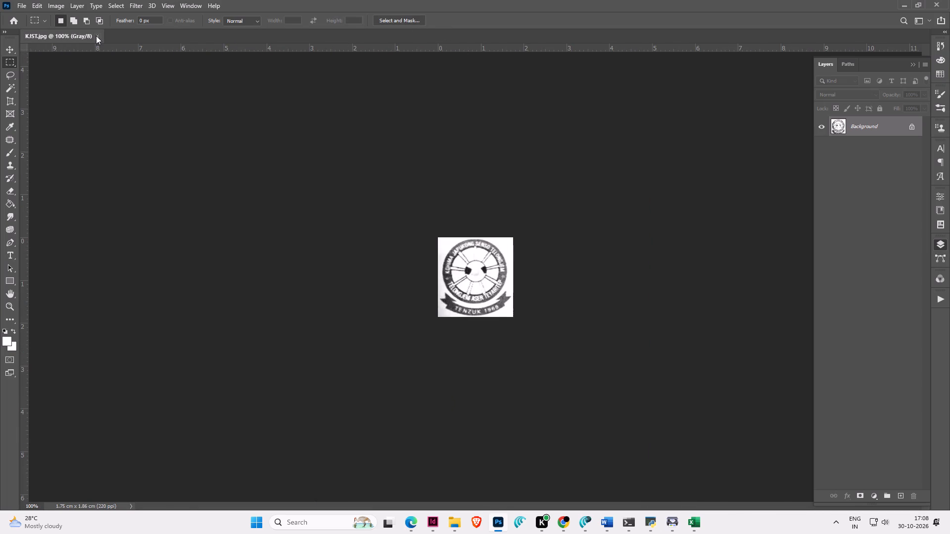
pyautogui.click(96, 36)
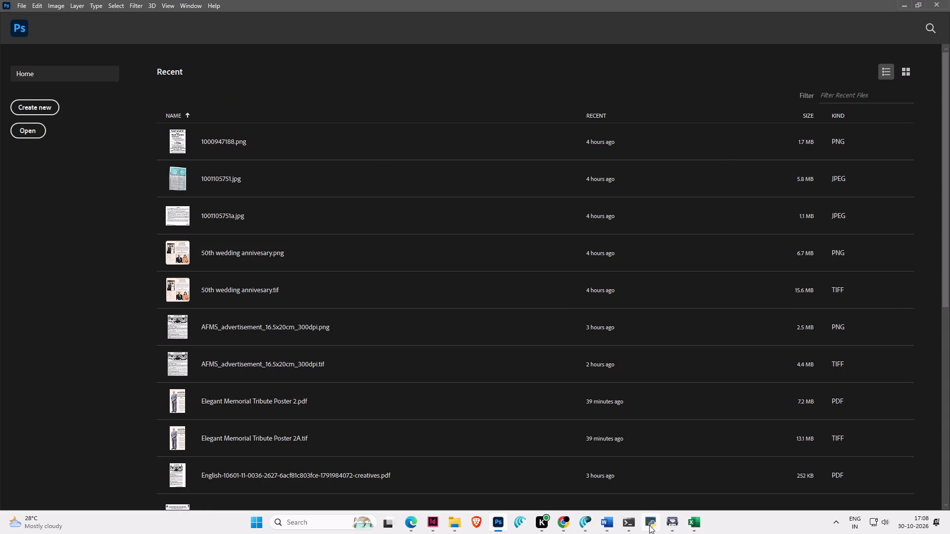
# Return to Brother iPrint&Scan and open the scanned pages as a PDF in Adobe Photoshop 2021.
pyautogui.click(673, 525)
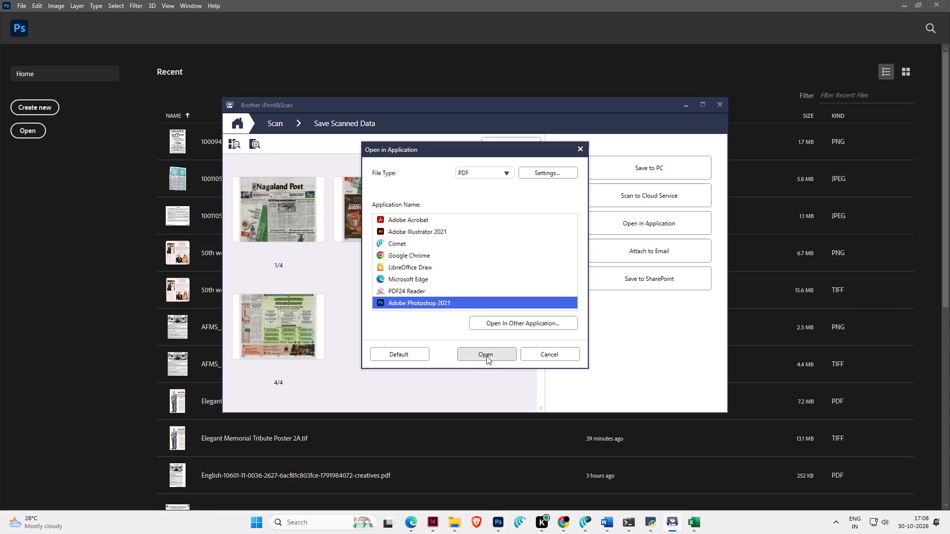
pyautogui.click(486, 356)
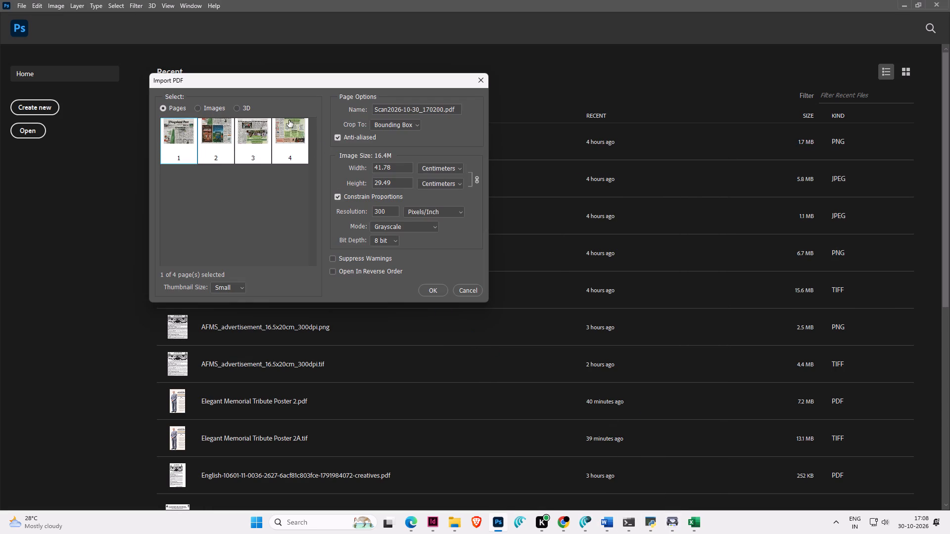
# Import all four PDF pages in RGB Color mode at a resolution of 200 pixels/inch.
pyautogui.click(181, 126)
pyautogui.keyDown('shift'); pyautogui.click(285, 139); pyautogui.keyUp('shift')
pyautogui.click(415, 225)
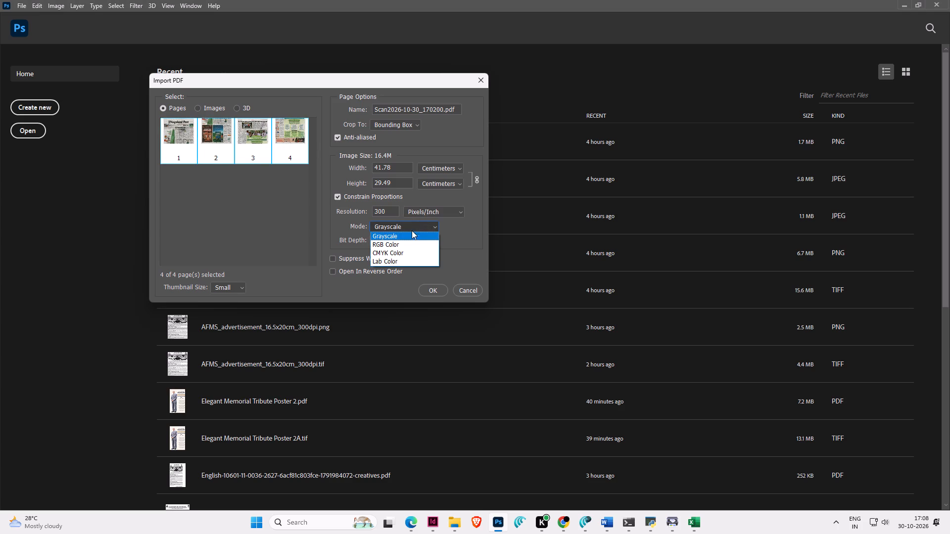
pyautogui.click(399, 242)
pyautogui.moveTo(389, 215); pyautogui.dragTo(279, 195)
pyautogui.write('200')
pyautogui.click(437, 291)
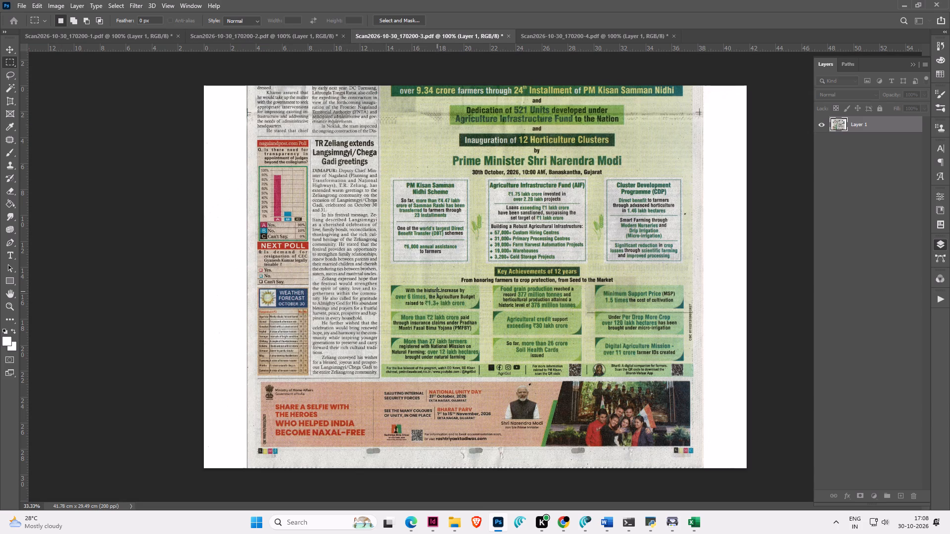
# In the page 3 scan document, extend the canvas height to 60 cm, anchored at the top-right corner.
pyautogui.click(475, 33)
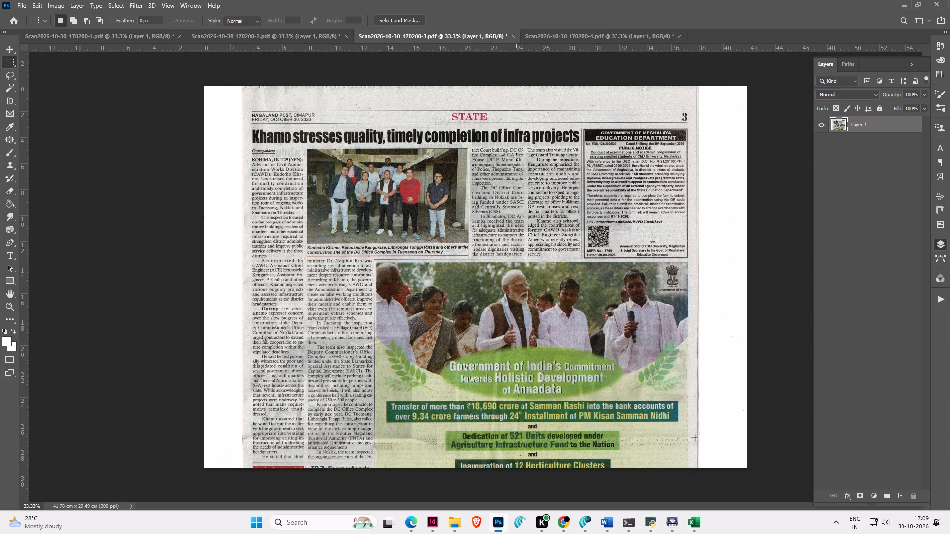
pyautogui.hotkey('alt', 'i')
pyautogui.hotkey('alt', 'a')
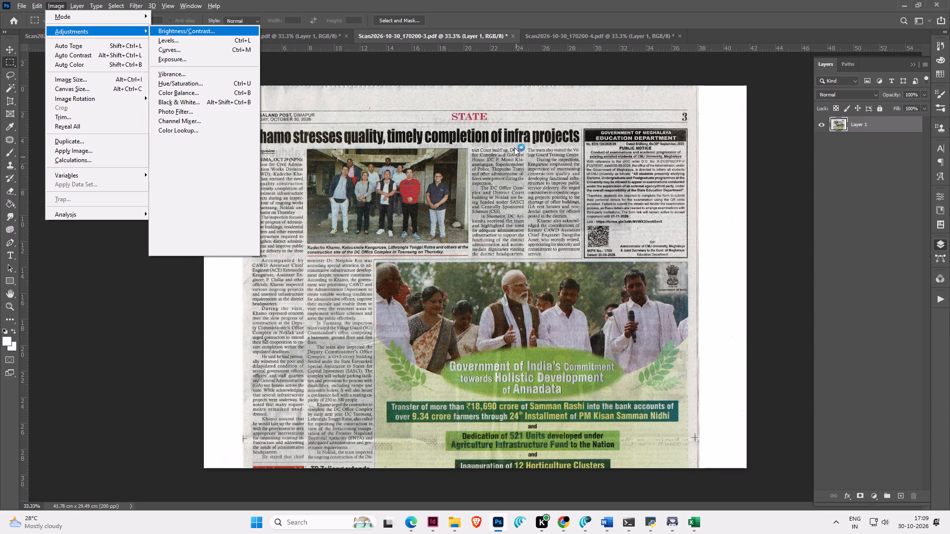
pyautogui.hotkey('alt', 'i')
pyautogui.hotkey('alt', 's')
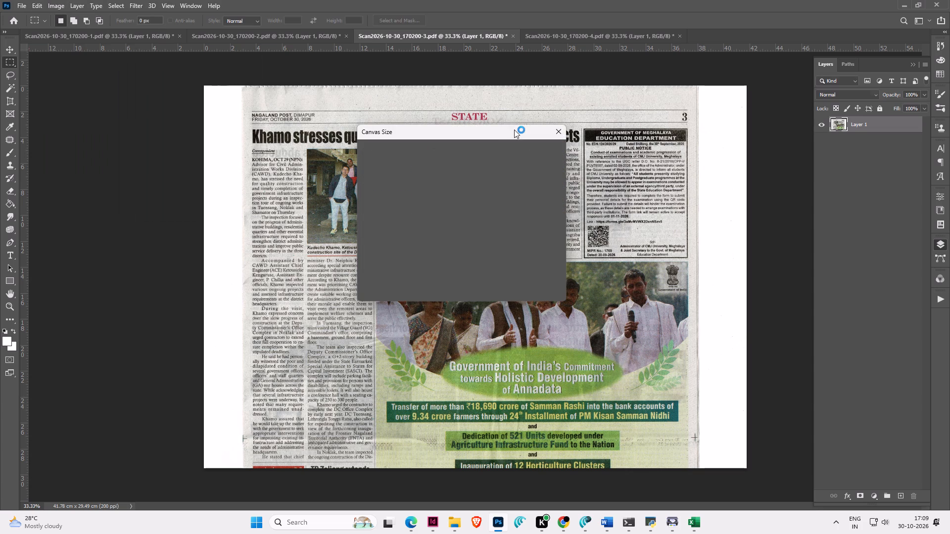
pyautogui.click(465, 241)
pyautogui.moveTo(455, 211); pyautogui.dragTo(273, 178)
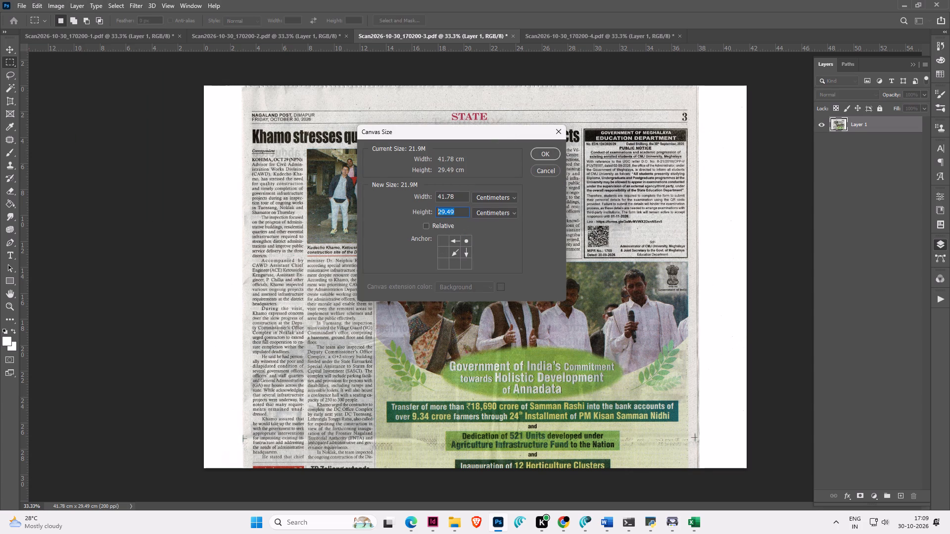
pyautogui.moveTo(273, 178); pyautogui.dragTo(259, 171)
pyautogui.write('60')
pyautogui.click(540, 154)
# Move a copy of the page 4 scan into the page 3 document and align it with the overlapping content of the top half.
pyautogui.click(583, 37)
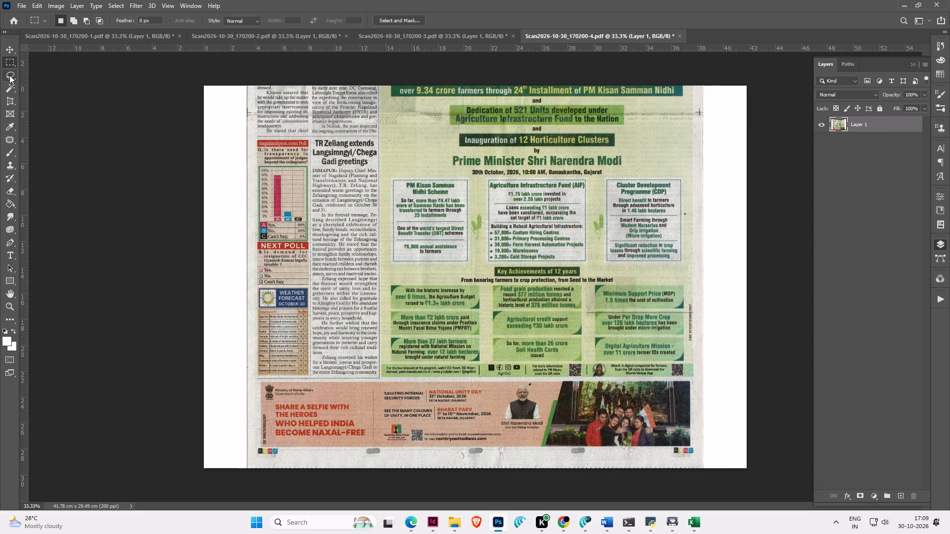
pyautogui.click(12, 49)
pyautogui.moveTo(536, 162); pyautogui.dragTo(422, 30)
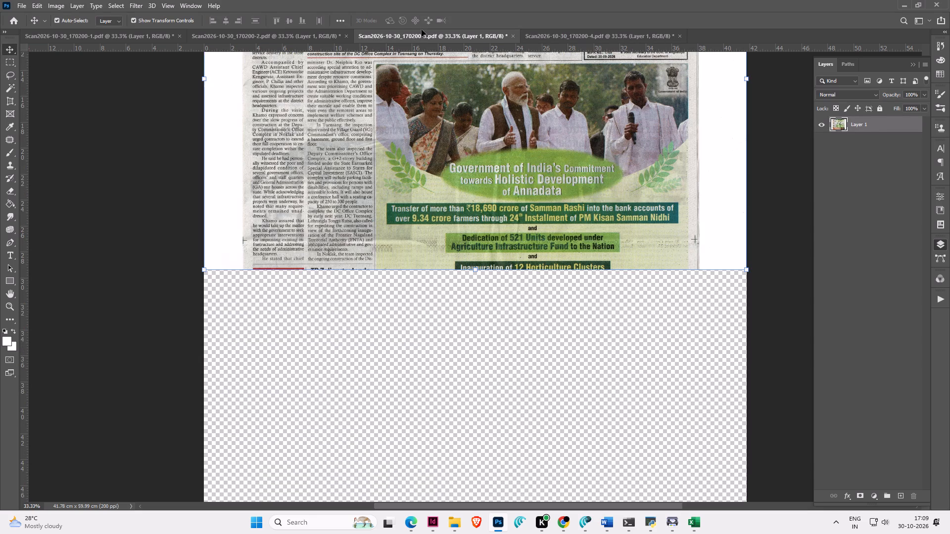
pyautogui.moveTo(422, 30); pyautogui.dragTo(422, 396)
pyautogui.moveTo(516, 348); pyautogui.dragTo(566, 380)
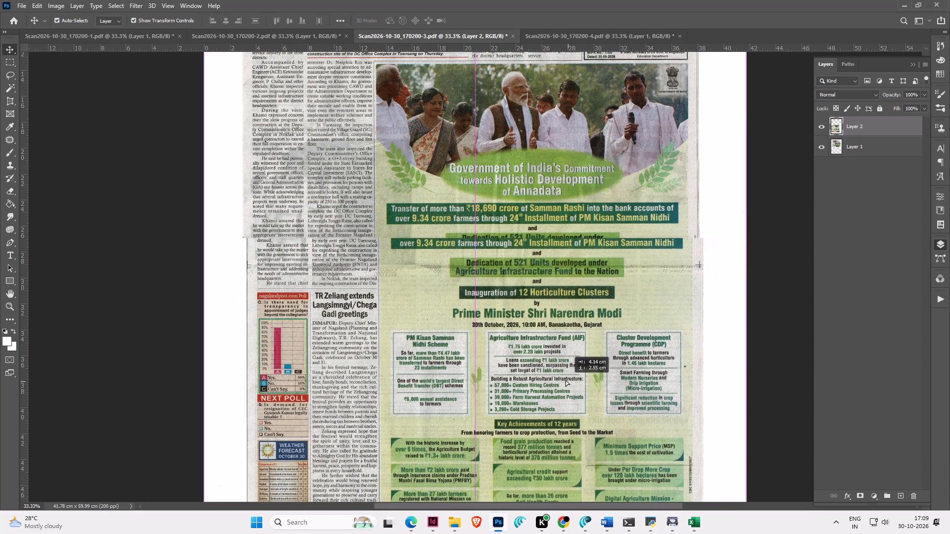
pyautogui.moveTo(566, 380); pyautogui.dragTo(562, 395)
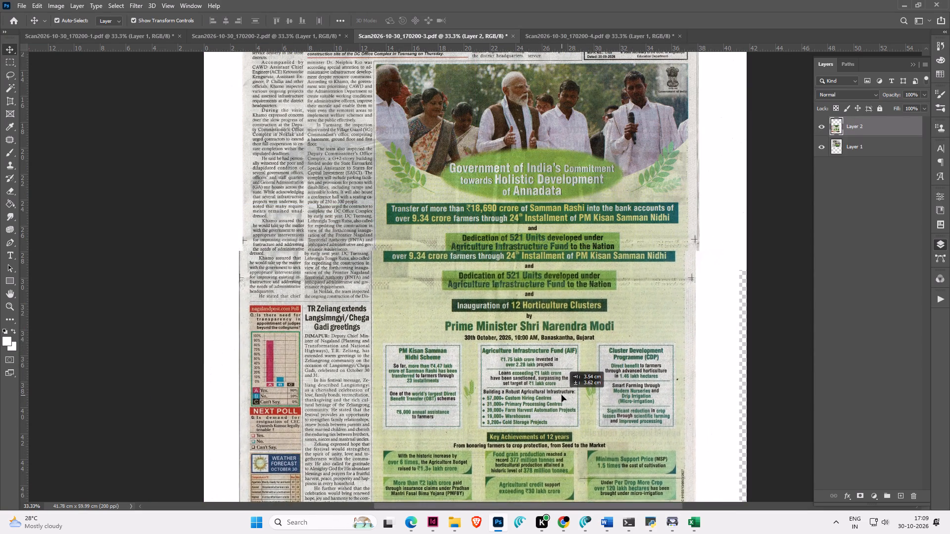
pyautogui.moveTo(562, 395); pyautogui.dragTo(564, 358)
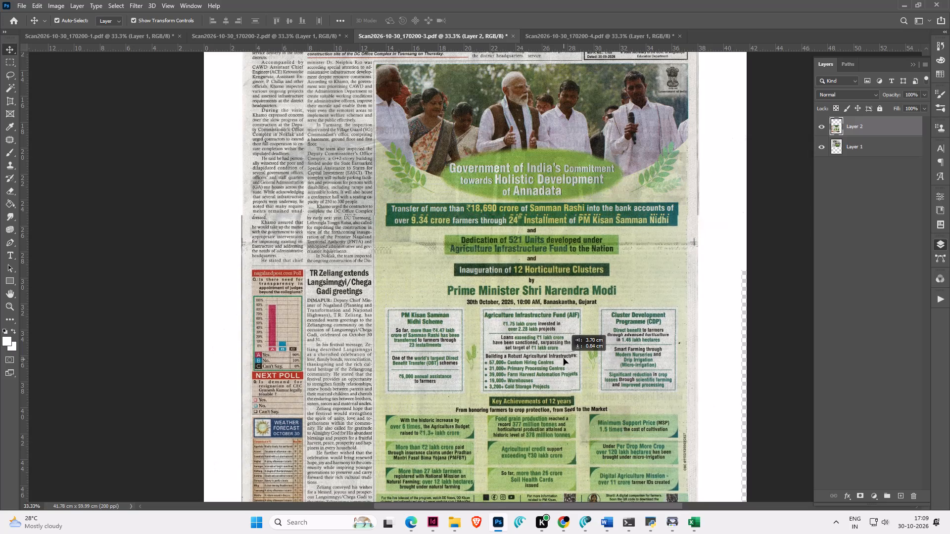
pyautogui.moveTo(564, 358); pyautogui.dragTo(565, 357)
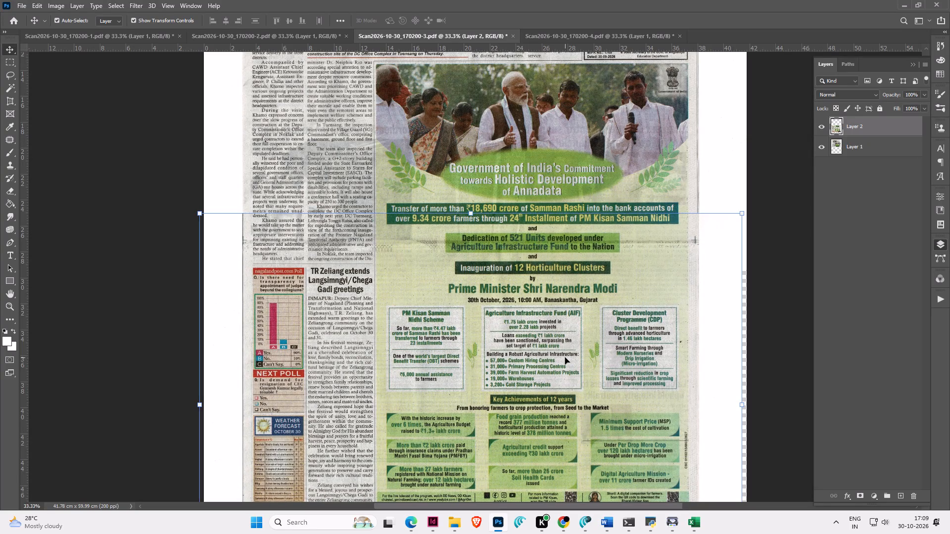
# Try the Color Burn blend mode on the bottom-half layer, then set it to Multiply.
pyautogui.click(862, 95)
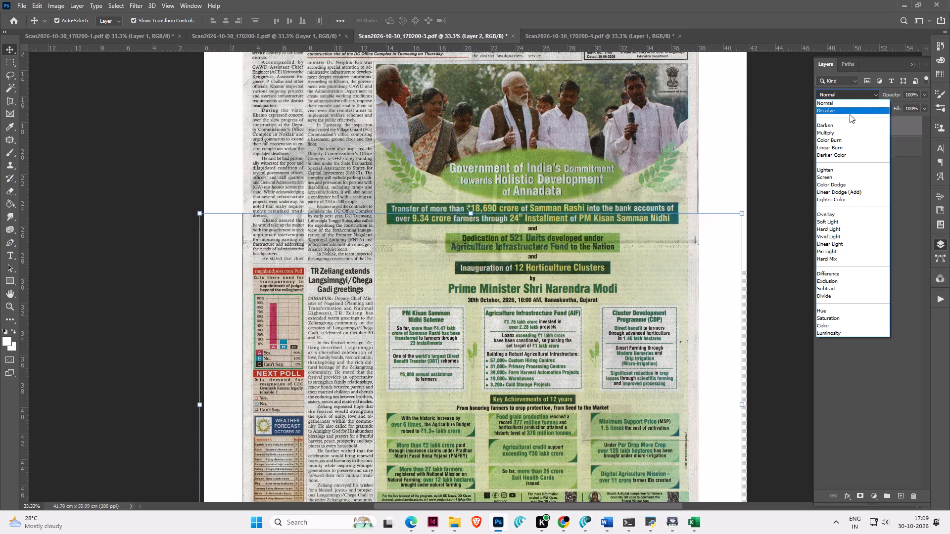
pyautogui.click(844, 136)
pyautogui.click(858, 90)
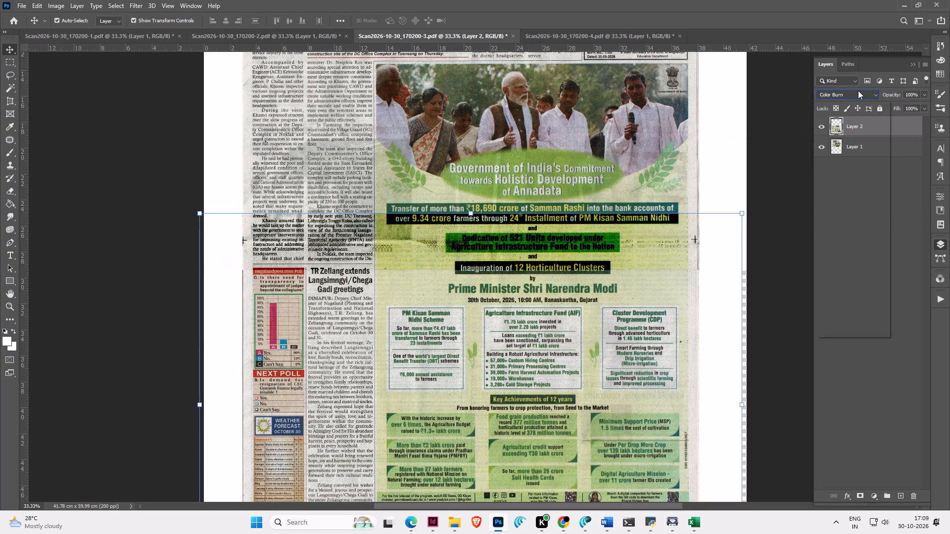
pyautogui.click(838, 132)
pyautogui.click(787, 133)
# Select a strip about 40 by 9 cm across the overlap, feather it by 10 pixels, and delete it from the bottom-half layer.
pyautogui.keyDown('alt'); pyautogui.scroll(1, 326, 209); pyautogui.keyUp('alt')
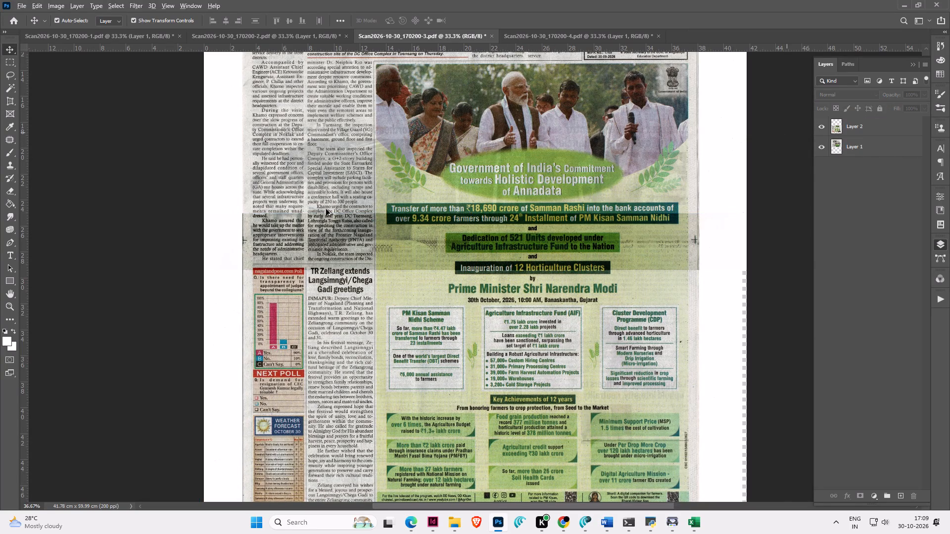
pyautogui.keyDown('alt'); pyautogui.scroll(4, 326, 209); pyautogui.keyUp('alt')
pyautogui.keyDown('alt'); pyautogui.scroll(-4, 326, 209); pyautogui.keyUp('alt')
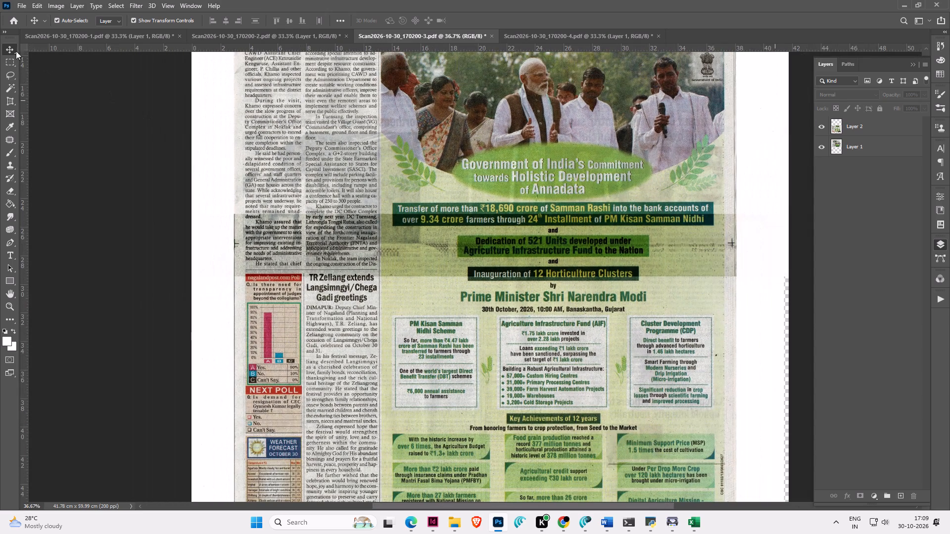
pyautogui.click(11, 60)
pyautogui.moveTo(142, 134); pyautogui.dragTo(760, 269)
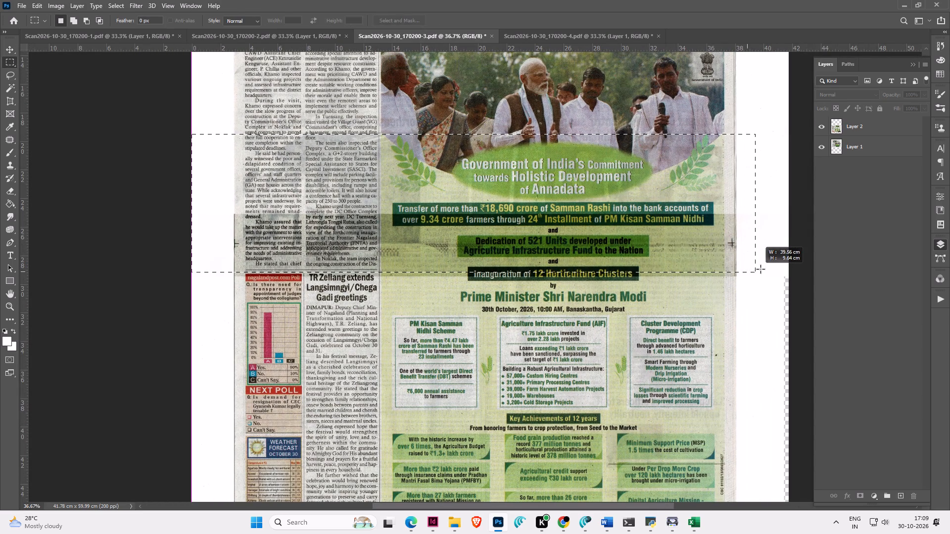
pyautogui.moveTo(760, 269); pyautogui.dragTo(767, 267)
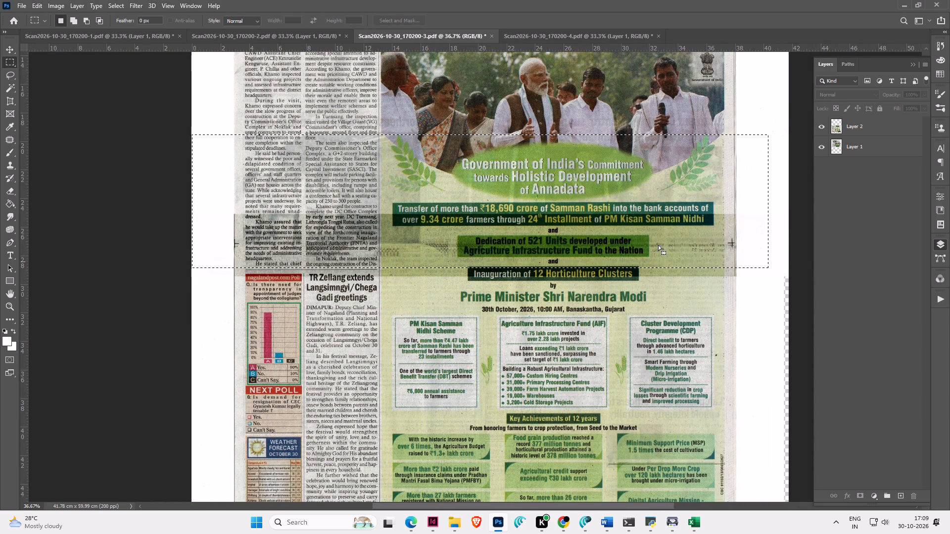
pyautogui.rightClick(571, 214)
pyautogui.click(629, 238)
pyautogui.press('Return')
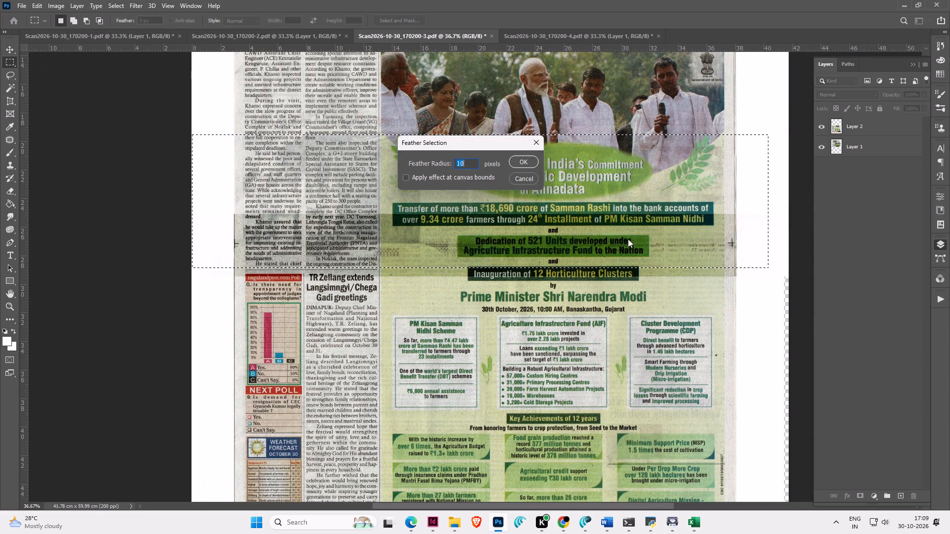
pyautogui.press('Delete')
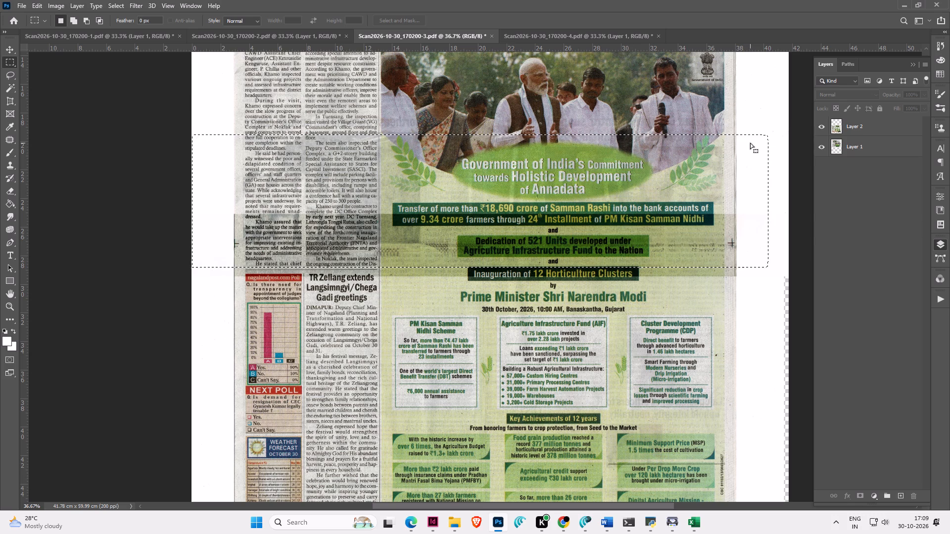
pyautogui.click(861, 126)
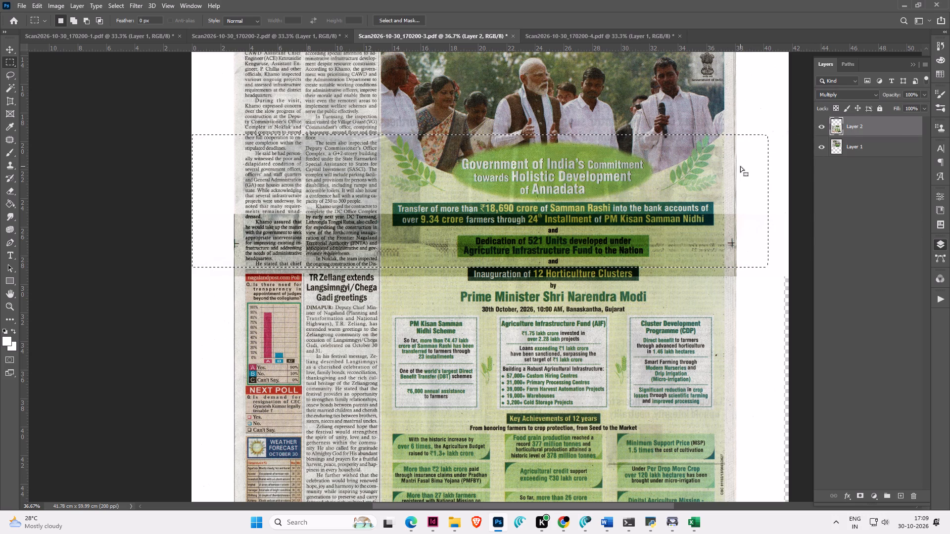
pyautogui.press('Delete')
pyautogui.click(765, 103)
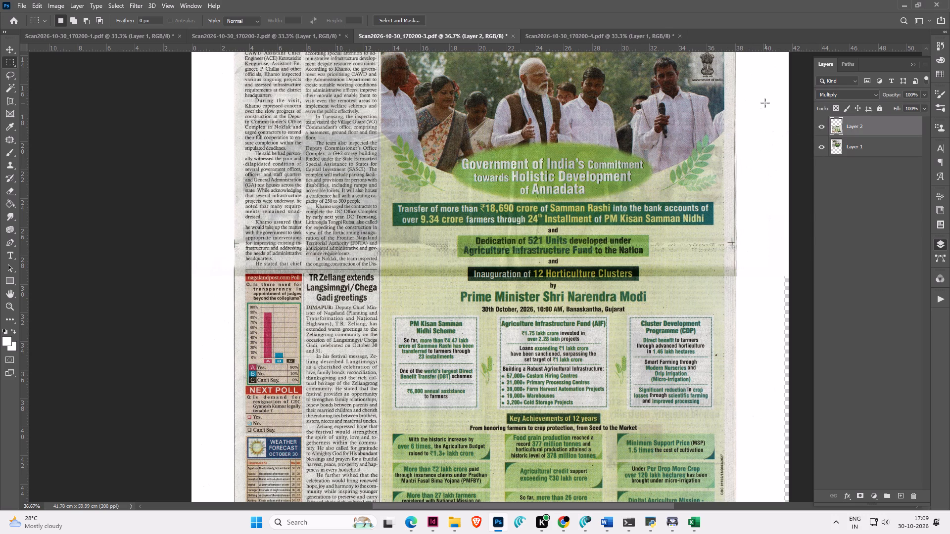
# Set the bottom-half layer's blend mode to Normal.
pyautogui.click(853, 94)
pyautogui.click(845, 103)
# Crop the page 3 document to the printed newspaper page, about 34.35 by 52.37 cm.
pyautogui.scroll(5, 599, 182)
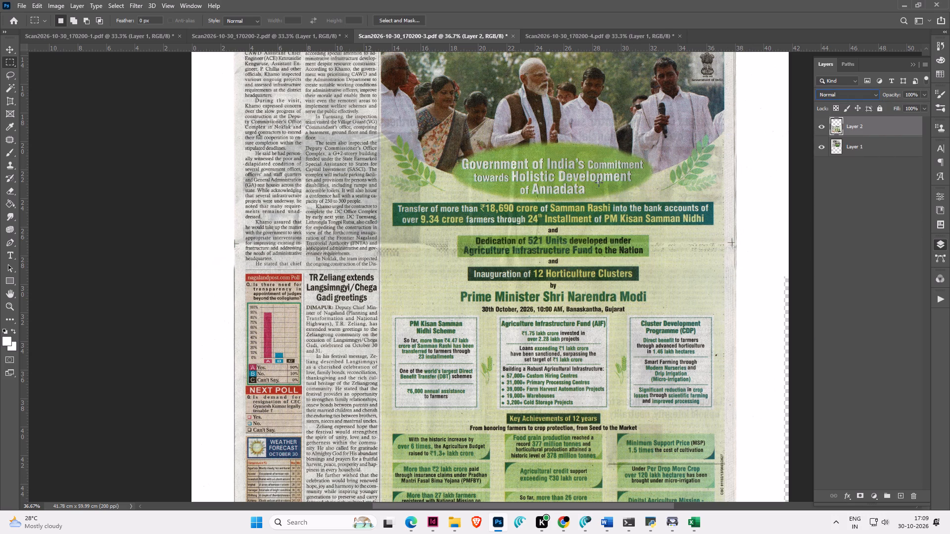
pyautogui.keyDown('alt'); pyautogui.scroll(-4, 599, 182); pyautogui.keyUp('alt')
pyautogui.scroll(5, 599, 182)
pyautogui.click(599, 182)
pyautogui.keyDown('alt'); pyautogui.scroll(-4, 599, 182); pyautogui.keyUp('alt')
pyautogui.scroll(13, 599, 182)
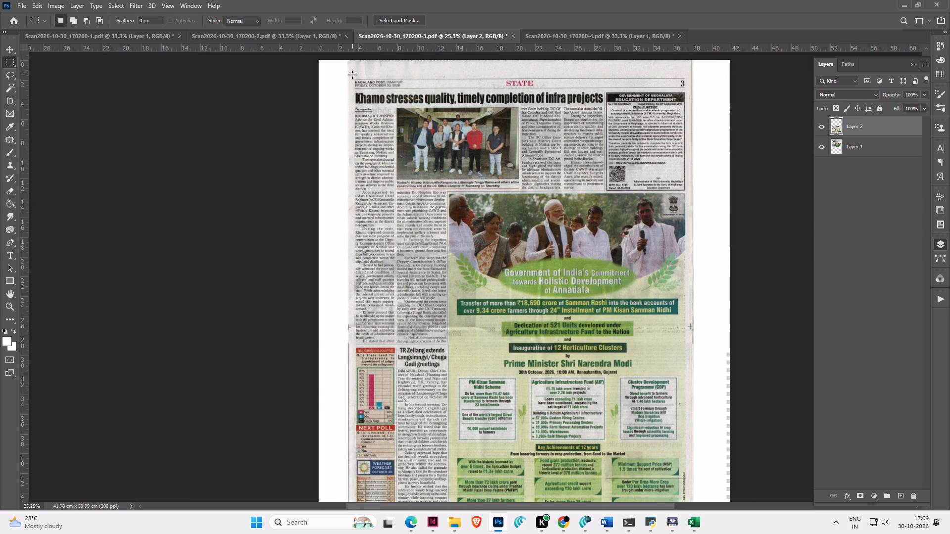
pyautogui.moveTo(352, 76); pyautogui.dragTo(646, 510)
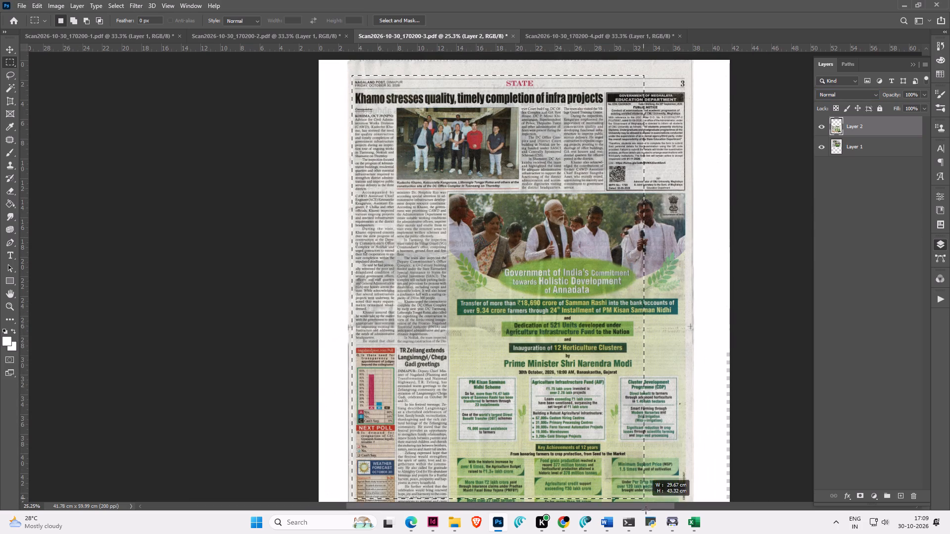
pyautogui.moveTo(646, 510); pyautogui.dragTo(688, 458)
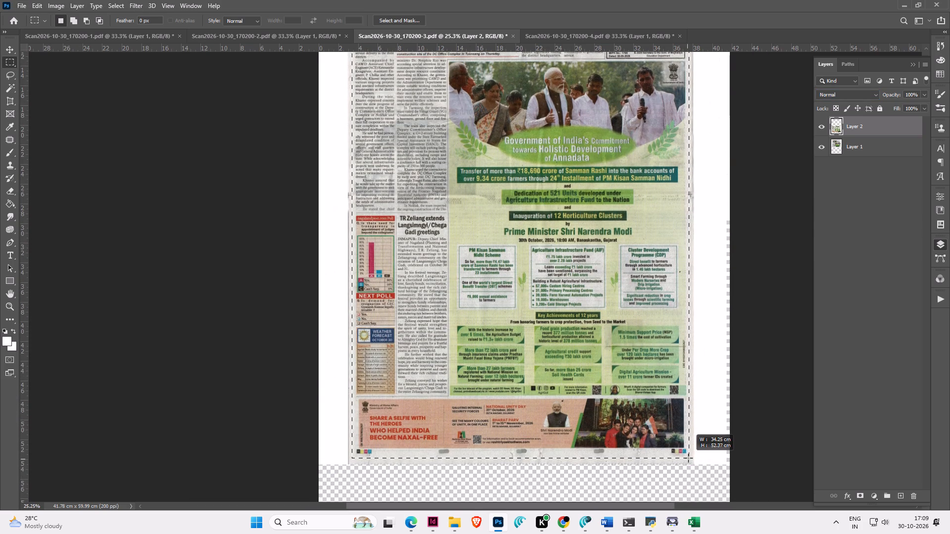
pyautogui.moveTo(688, 458); pyautogui.dragTo(689, 458)
pyautogui.hotkey('alt', 'i')
pyautogui.hotkey('alt', 'p')
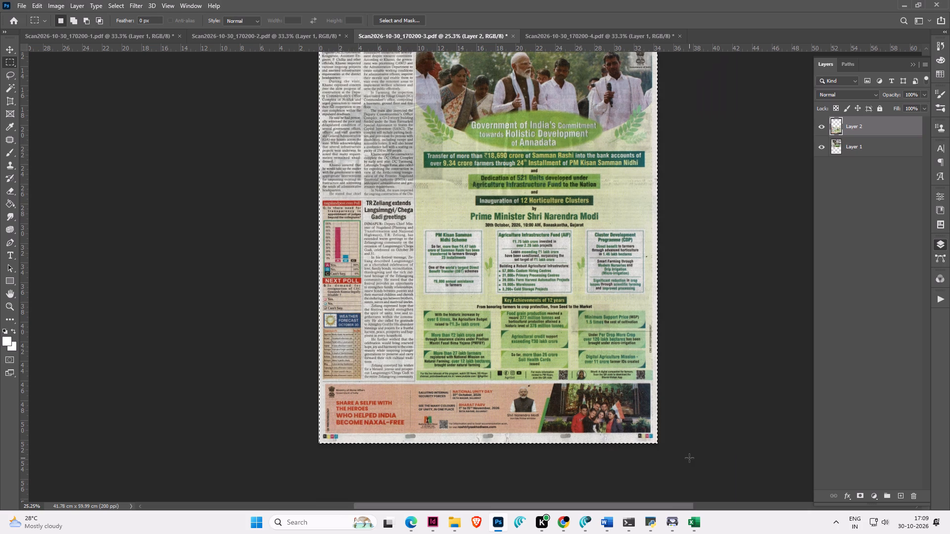
# Flatten the merged page 3 image and apply Auto Color.
pyautogui.keyDown('alt'); pyautogui.scroll(-3, 689, 458); pyautogui.keyUp('alt')
pyautogui.scroll(10, 689, 458)
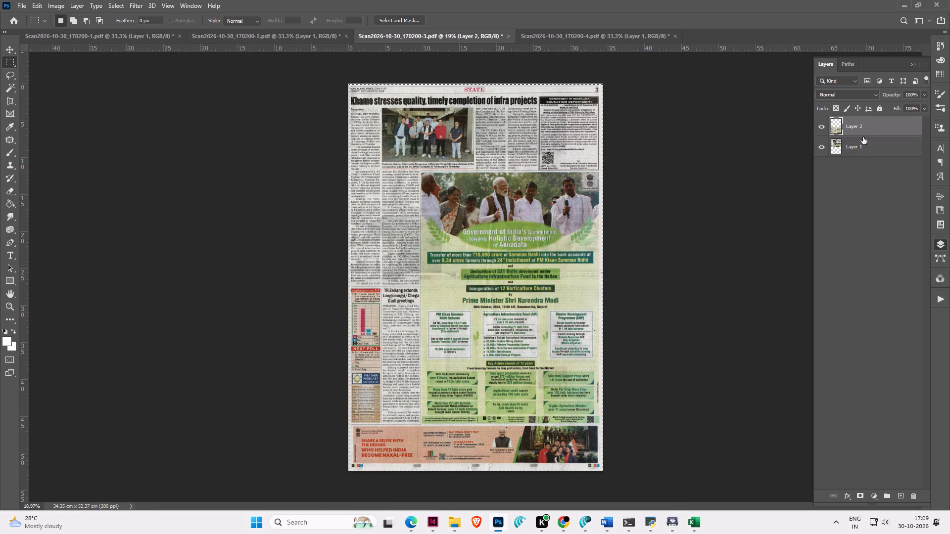
pyautogui.rightClick(857, 128)
pyautogui.click(746, 404)
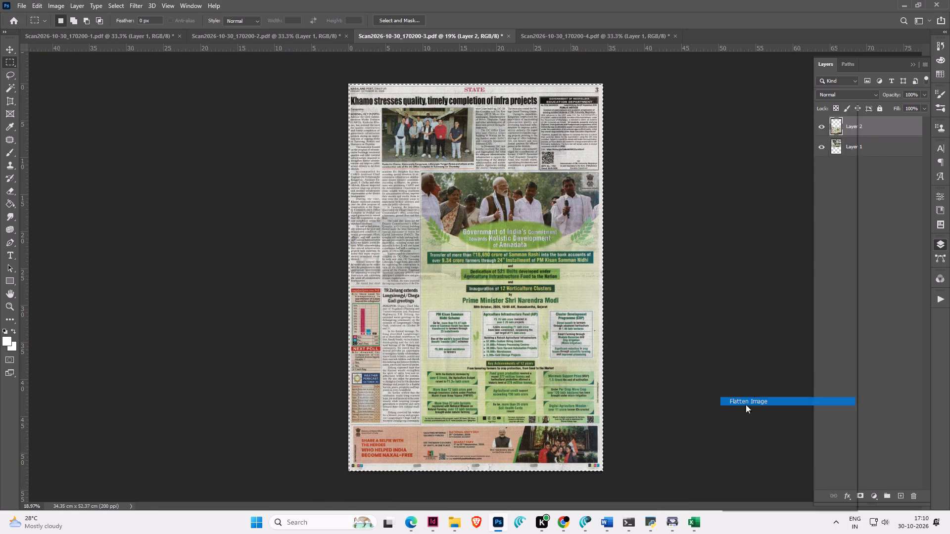
pyautogui.hotkey('ctrl', 'shift', 'b')
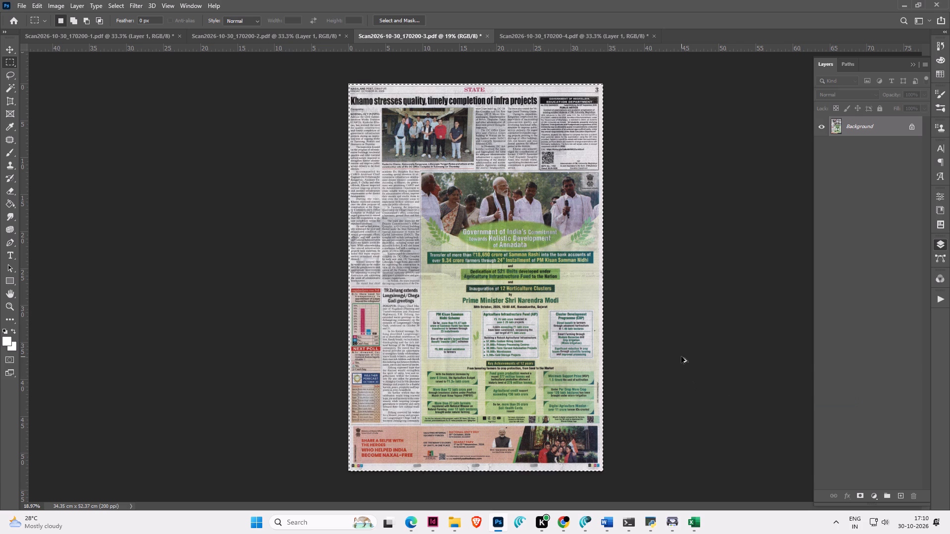
pyautogui.hotkey('ctrl', 'alt', 'i')
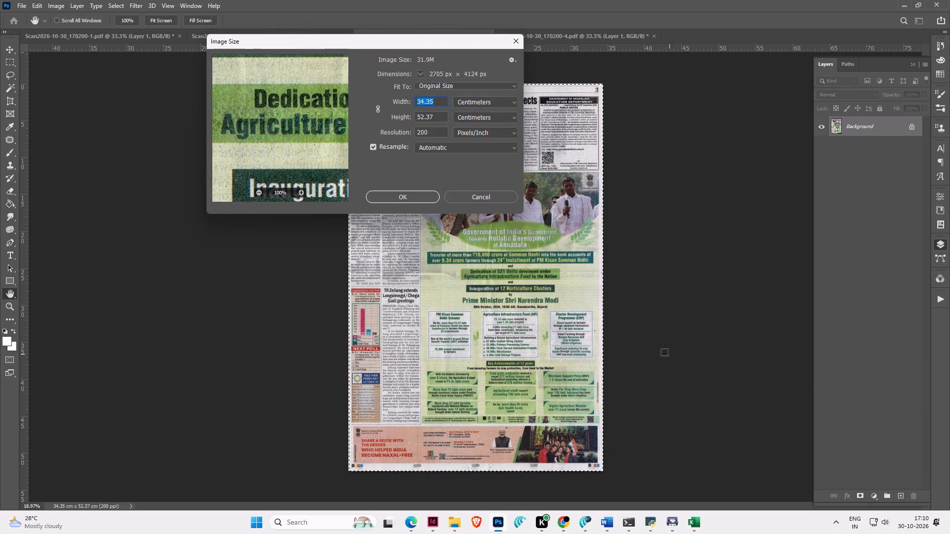
pyautogui.press('Escape')
# Save the merged page as the JPEG Scan2026-10-30_170200-3 in the 31 Oct folder, at maximum quality 12 with progressive format.
pyautogui.hotkey('ctrl', 'shift', 's')
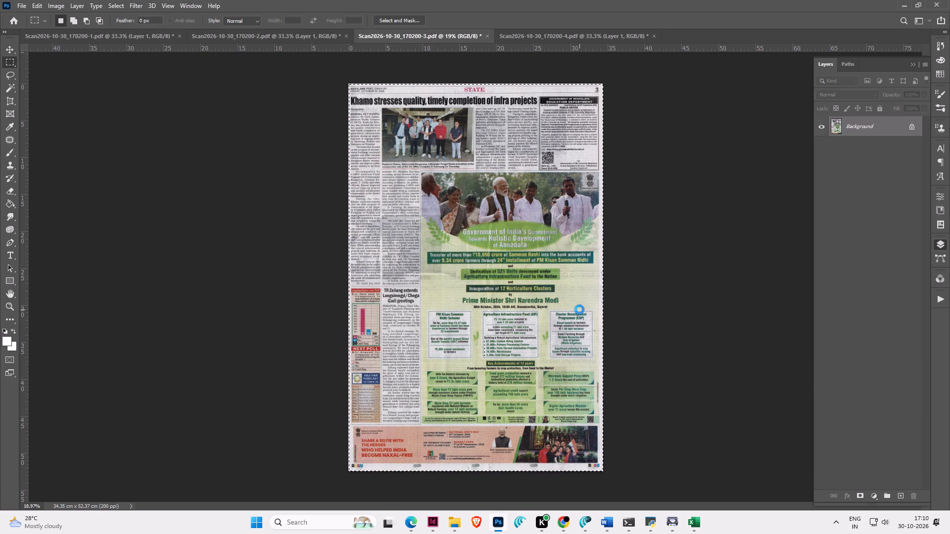
pyautogui.press('Tab')
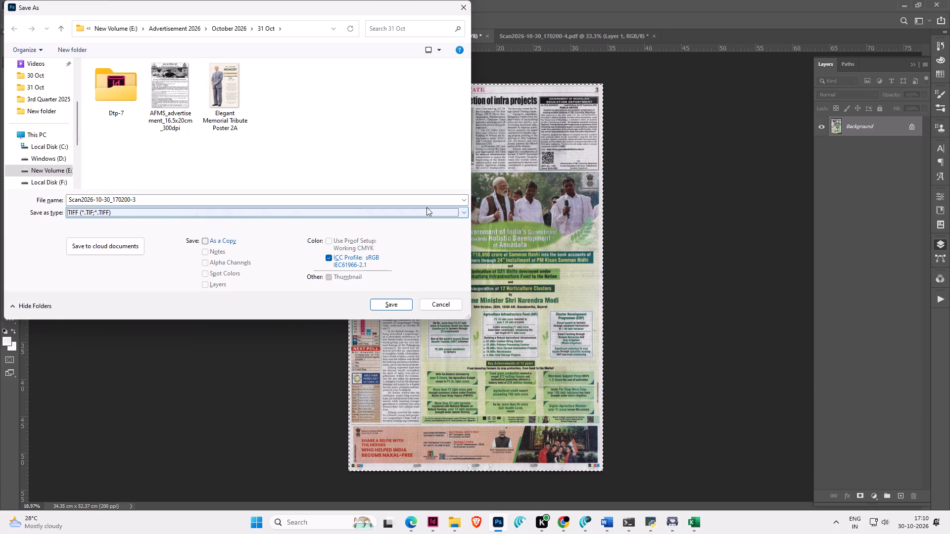
pyautogui.press('j')
pyautogui.press('j')
pyautogui.write('JJ')
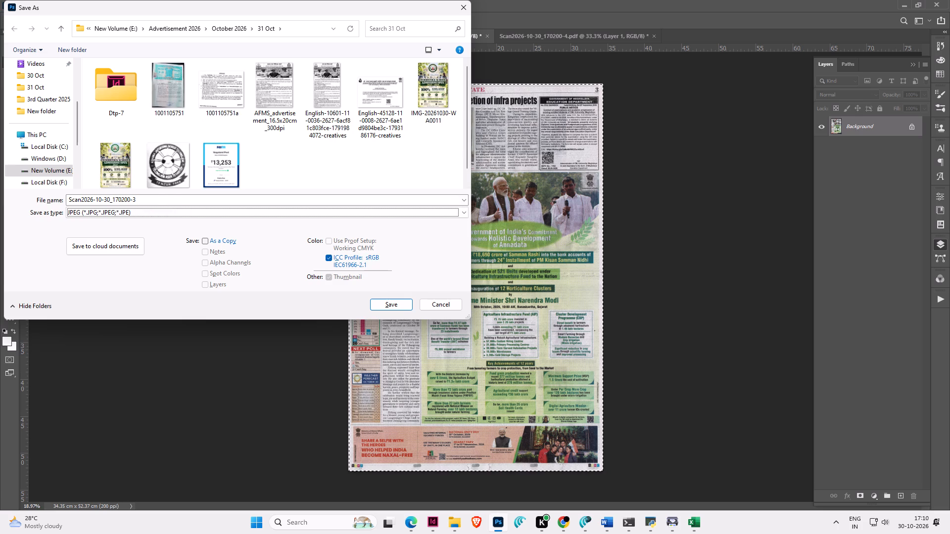
pyautogui.click(388, 305)
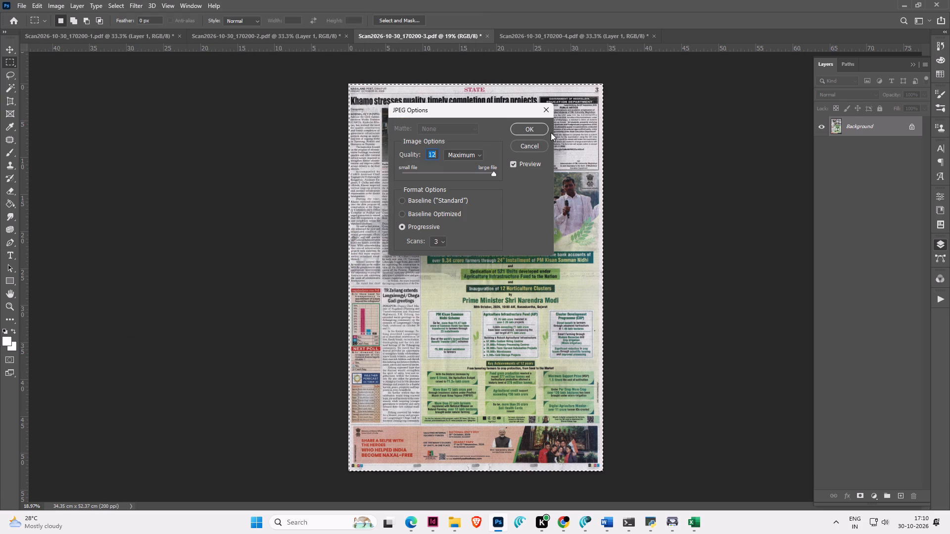
pyautogui.click(528, 128)
# Crop the page 4 scan to the pink National Unity Day banner advert, about 33.6 by 5.3 cm.
pyautogui.click(538, 30)
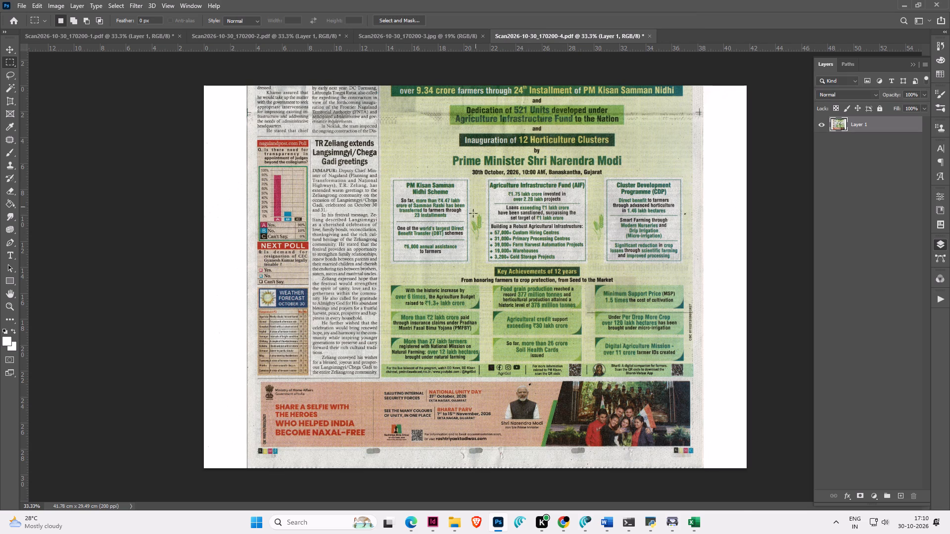
pyautogui.keyDown('alt'); pyautogui.scroll(3, 441, 406); pyautogui.keyUp('alt')
pyautogui.scroll(-11, 441, 406)
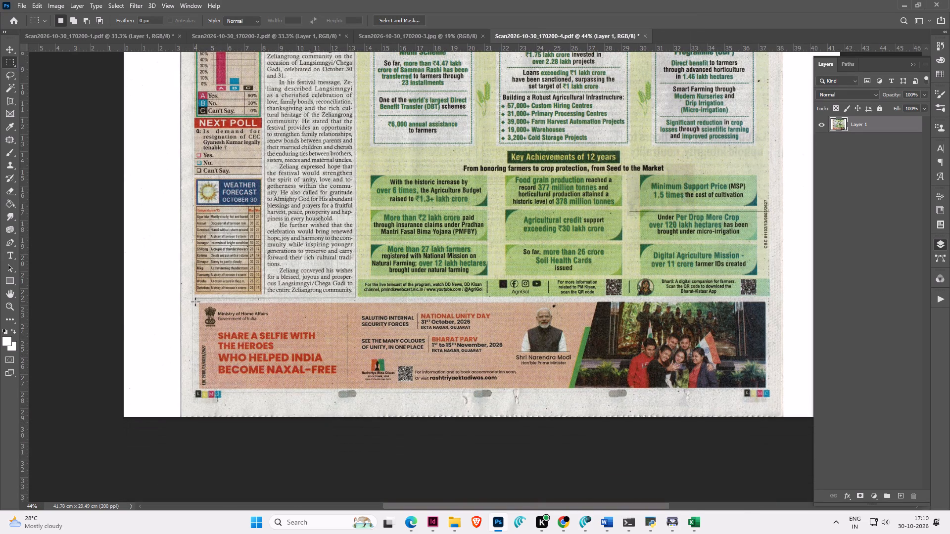
pyautogui.moveTo(195, 300); pyautogui.dragTo(770, 389)
pyautogui.hotkey('alt', 'i')
pyautogui.hotkey('alt', 'p')
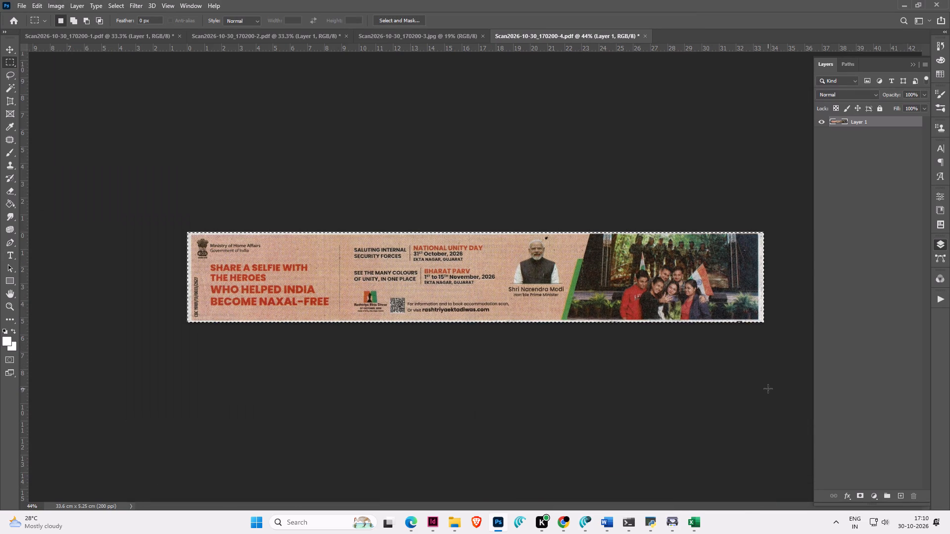
pyautogui.click(435, 520)
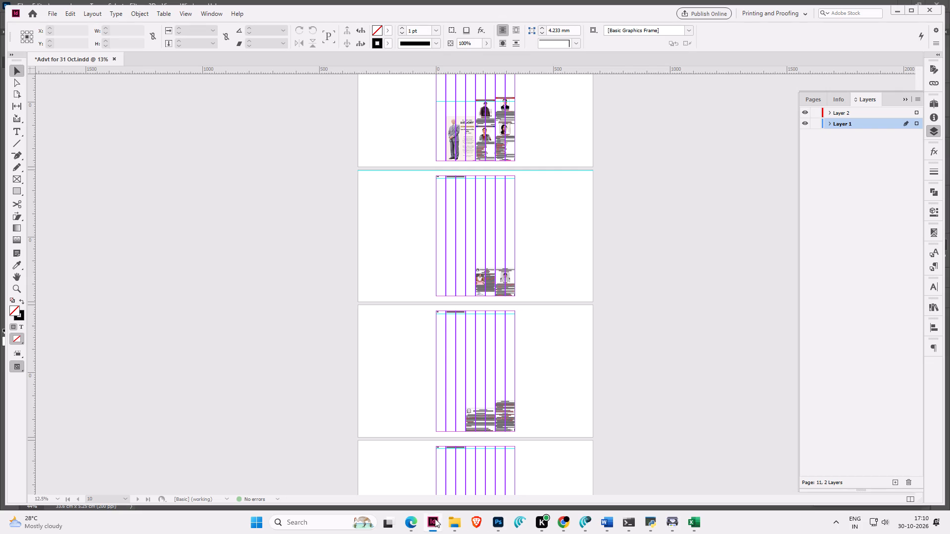
pyautogui.scroll(9, 479, 352)
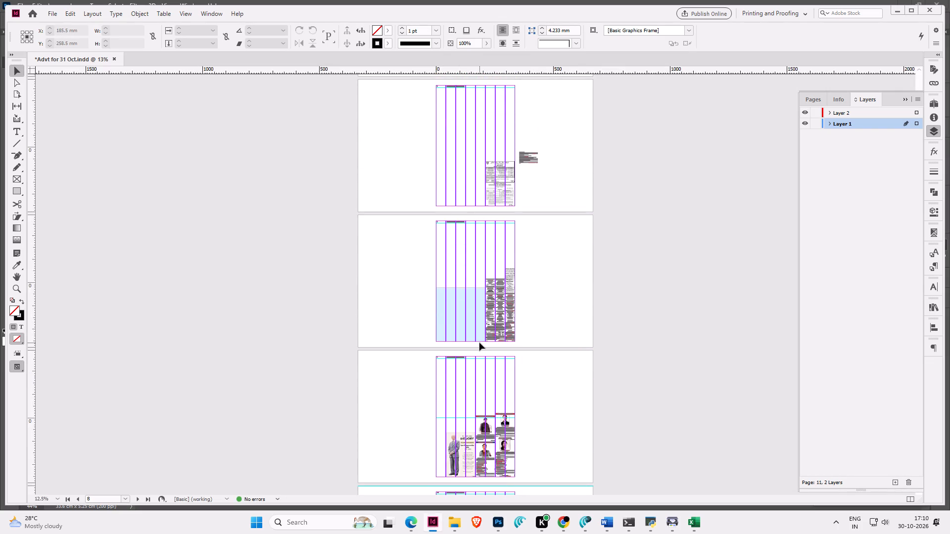
pyautogui.scroll(4, 479, 342)
pyautogui.keyDown('alt'); pyautogui.scroll(1, 478, 338); pyautogui.keyUp('alt')
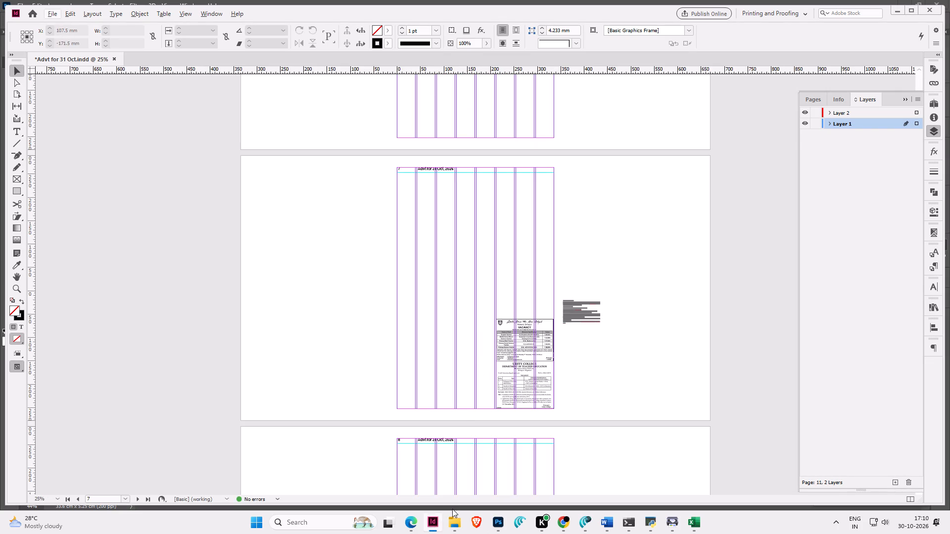
pyautogui.click(454, 518)
pyautogui.click(477, 470)
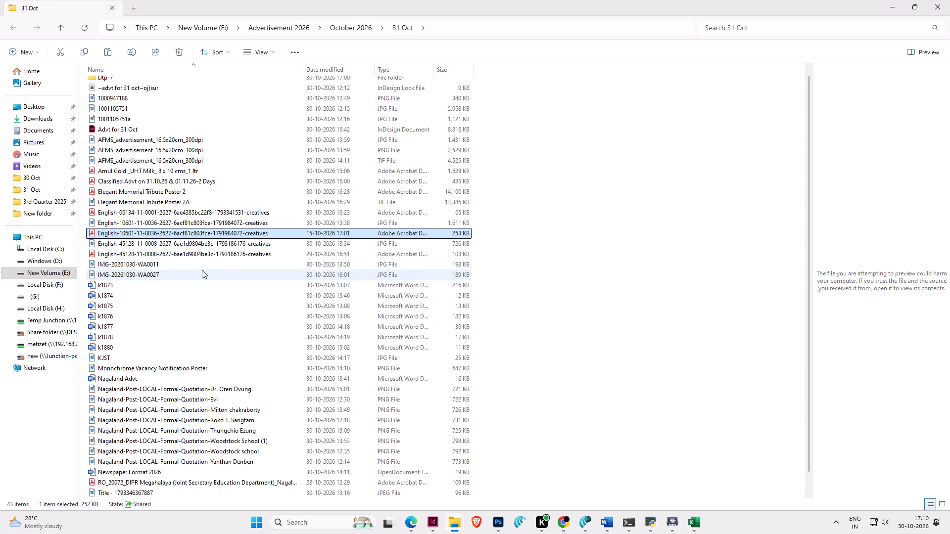
pyautogui.click(174, 212)
pyautogui.moveTo(162, 212); pyautogui.dragTo(481, 487)
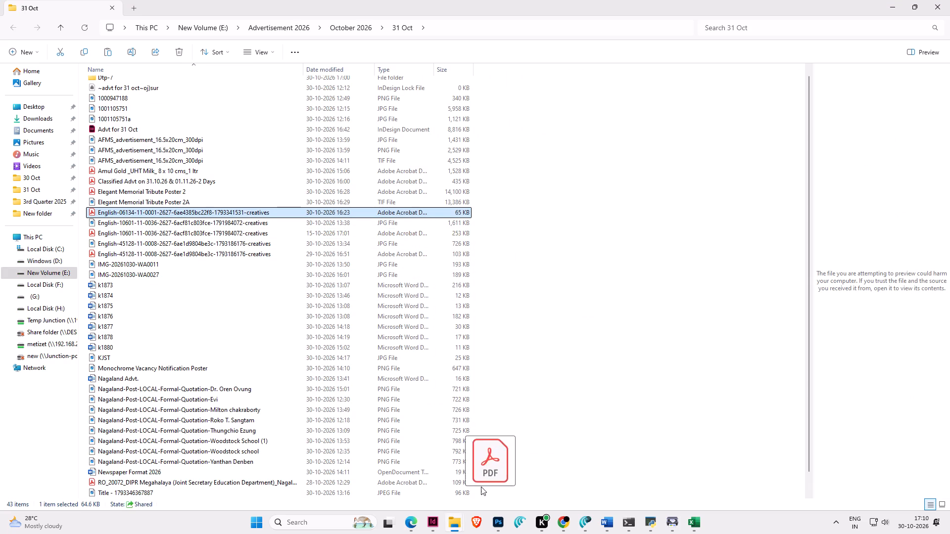
pyautogui.moveTo(481, 487); pyautogui.dragTo(585, 256)
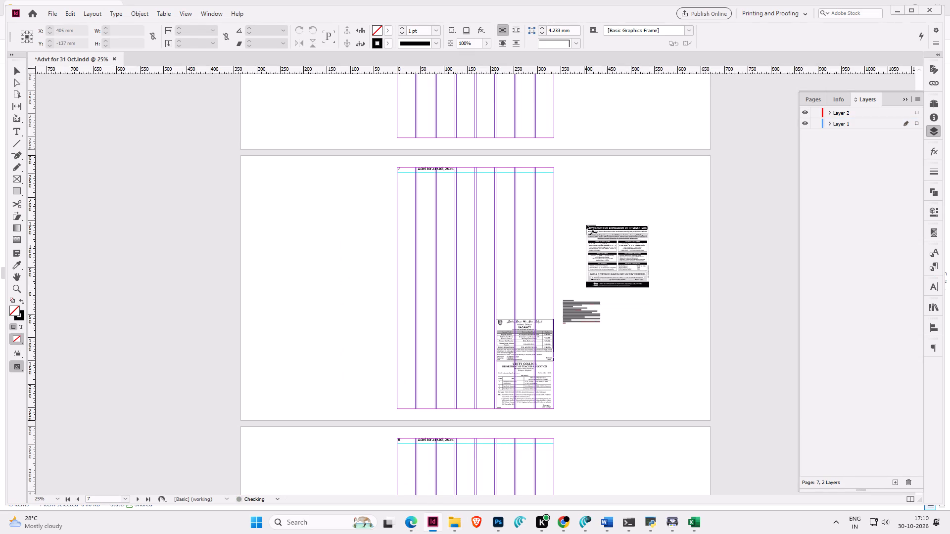
pyautogui.click(586, 224)
# Move the Expression of Interest advert to page 7's left margin and scale it to 166 by 166 mm.
pyautogui.moveTo(665, 260); pyautogui.dragTo(482, 243)
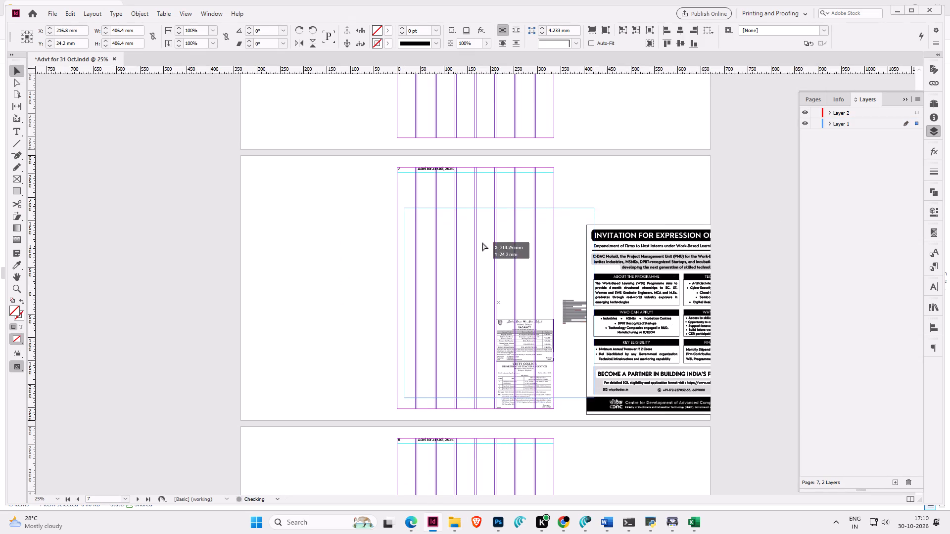
pyautogui.moveTo(482, 243); pyautogui.dragTo(476, 239)
pyautogui.keyDown('ctrl'); pyautogui.keyDown('shift'); pyautogui.moveTo(588, 299); pyautogui.dragTo(576, 299); pyautogui.keyUp('shift'); pyautogui.keyUp('ctrl')
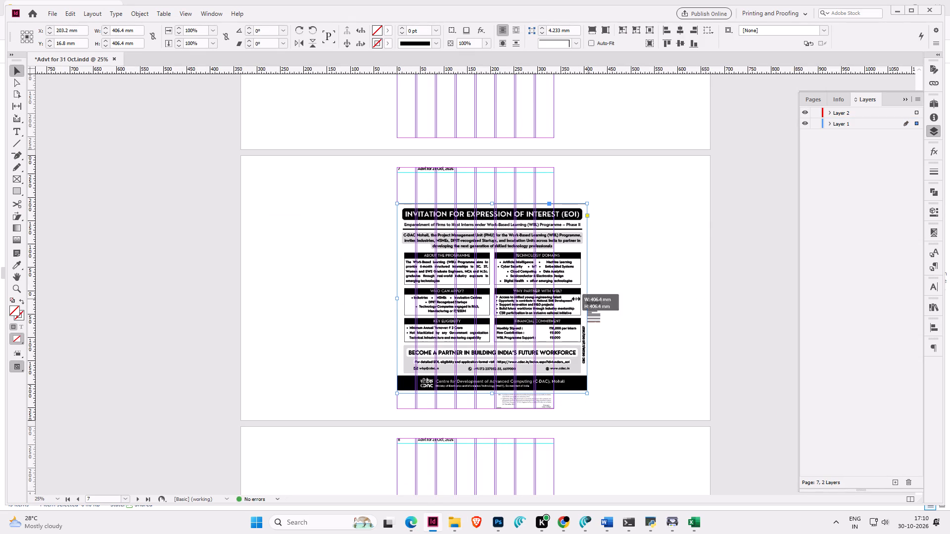
pyautogui.keyDown('ctrl'); pyautogui.keyDown('shift'); pyautogui.moveTo(576, 299); pyautogui.dragTo(474, 306); pyautogui.keyUp('shift'); pyautogui.keyUp('ctrl')
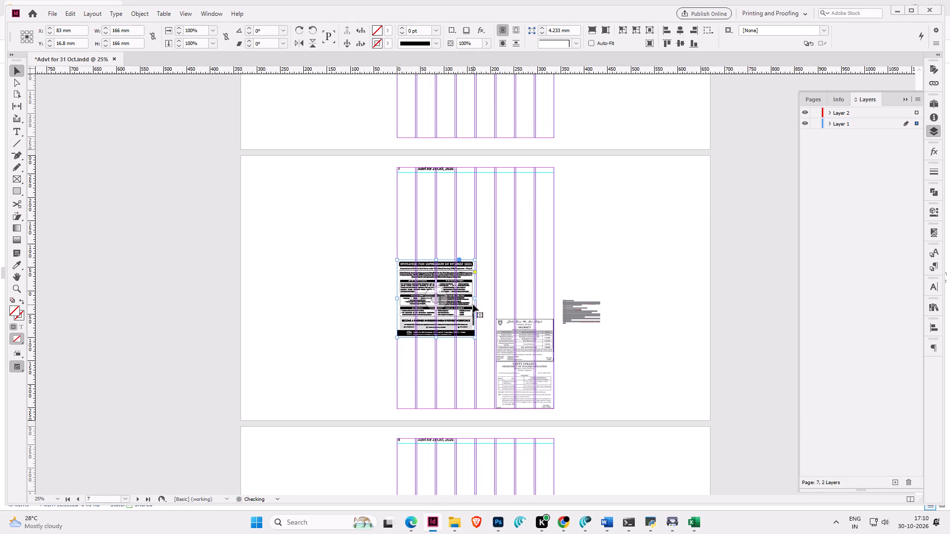
# In Edge, open the Expression of Interest release order 06134/11/0001/2627 and copy its advertisement number.
pyautogui.click(415, 522)
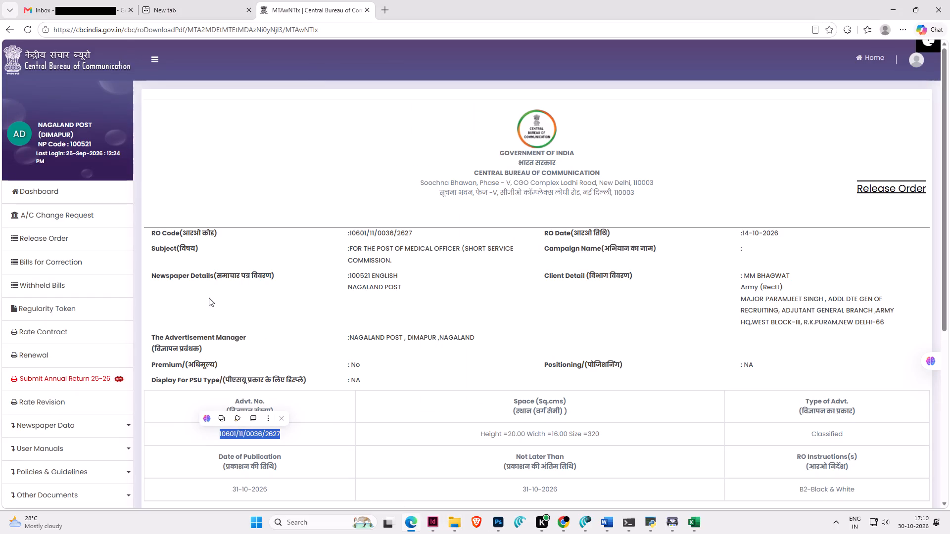
pyautogui.click(47, 241)
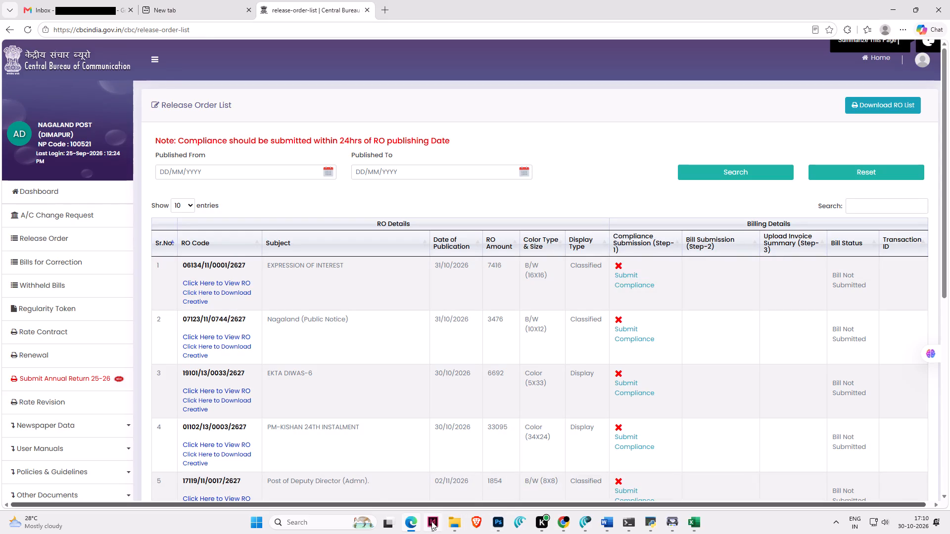
pyautogui.click(219, 281)
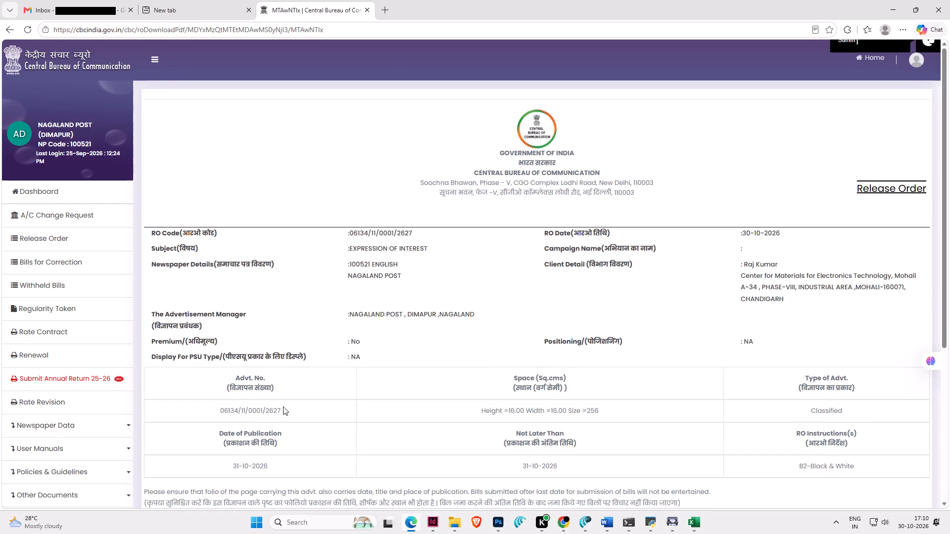
pyautogui.moveTo(285, 410); pyautogui.dragTo(220, 412)
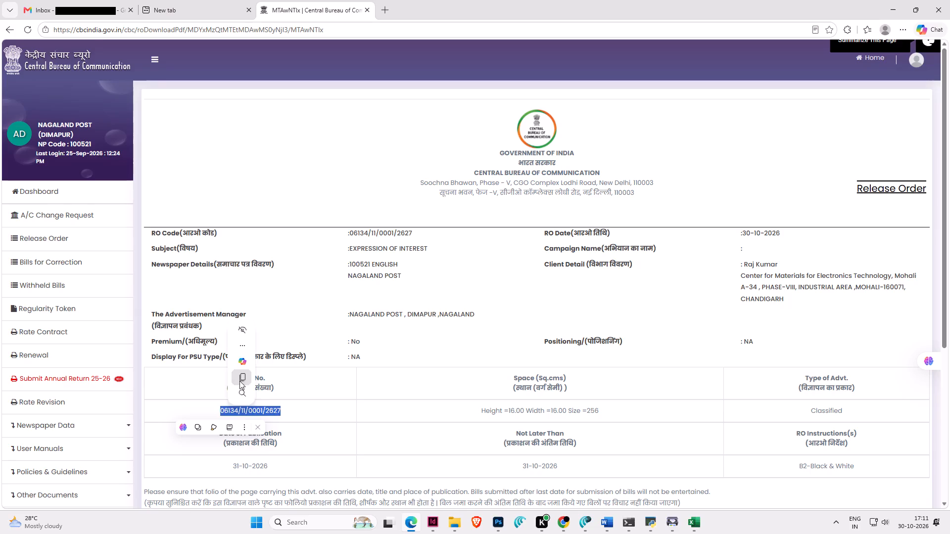
pyautogui.click(239, 381)
# Back in InDesign, move the Expression of Interest advert to the bottom of page 7, directly left of the vacancy adverts.
pyautogui.click(431, 528)
pyautogui.scroll(-2, 460, 423)
pyautogui.keyDown('alt'); pyautogui.scroll(3, 441, 298); pyautogui.keyUp('alt')
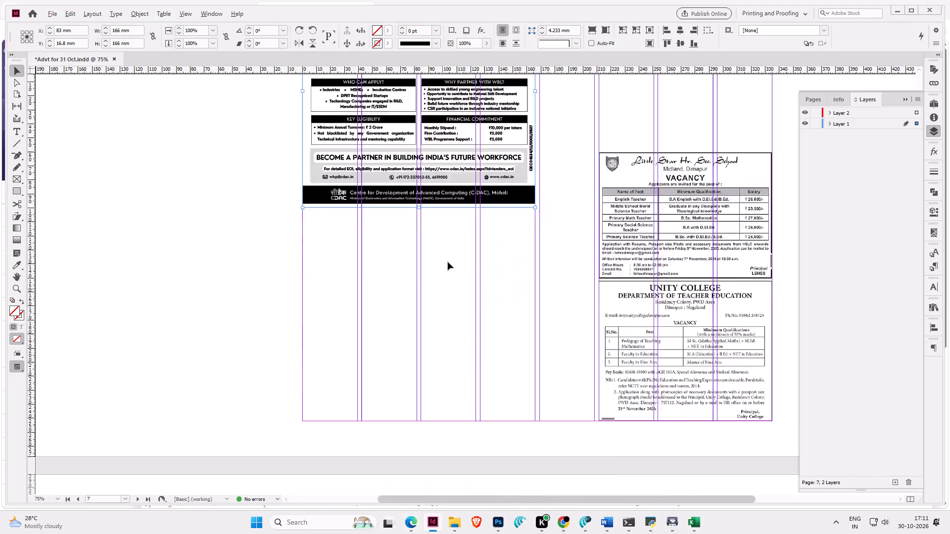
pyautogui.keyDown('alt'); pyautogui.scroll(2, 448, 262); pyautogui.keyUp('alt')
pyautogui.moveTo(494, 255); pyautogui.dragTo(504, 292)
pyautogui.keyDown('alt'); pyautogui.scroll(3, 504, 292); pyautogui.keyUp('alt')
pyautogui.scroll(-3, 504, 292)
pyautogui.moveTo(537, 206); pyautogui.dragTo(600, 426)
pyautogui.scroll(-4, 600, 425)
pyautogui.moveTo(608, 296); pyautogui.dragTo(635, 373)
pyautogui.moveTo(638, 348); pyautogui.dragTo(647, 405)
pyautogui.hotkey('alt', '`')
pyautogui.scroll(2, 643, 402)
pyautogui.click(531, 278)
pyautogui.scroll(-1, 531, 278)
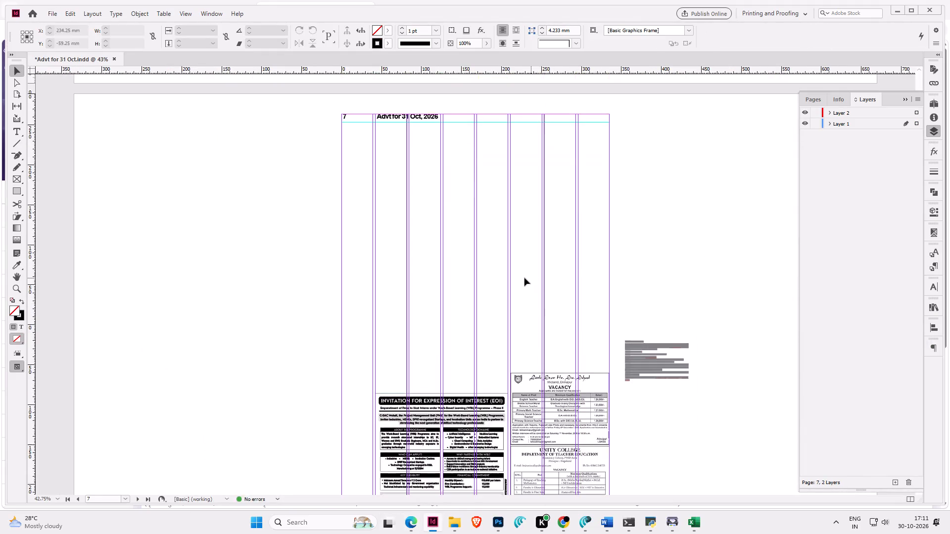
pyautogui.click(524, 278)
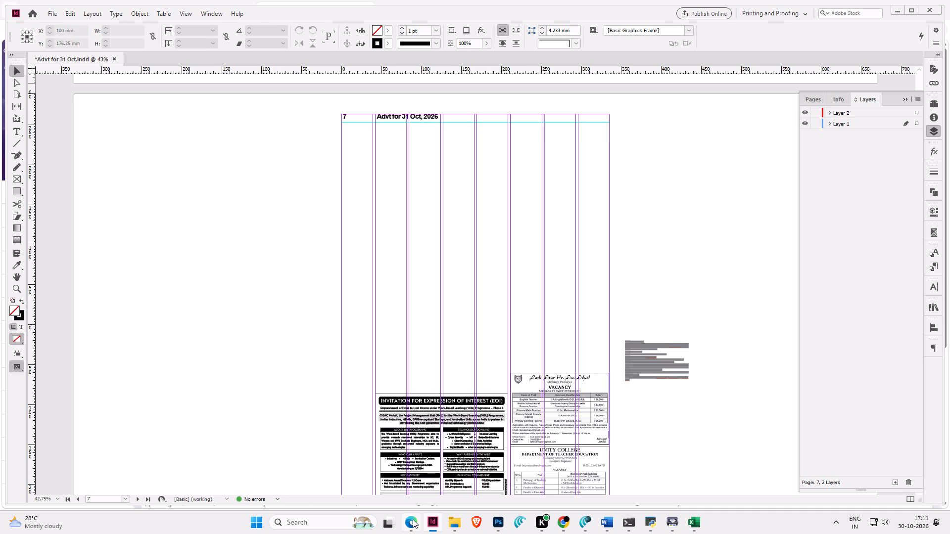
# In Edge, open the English creative of the Nagaland (Public Notice) release order 07123/11/0744/2627.
pyautogui.click(412, 520)
pyautogui.click(10, 28)
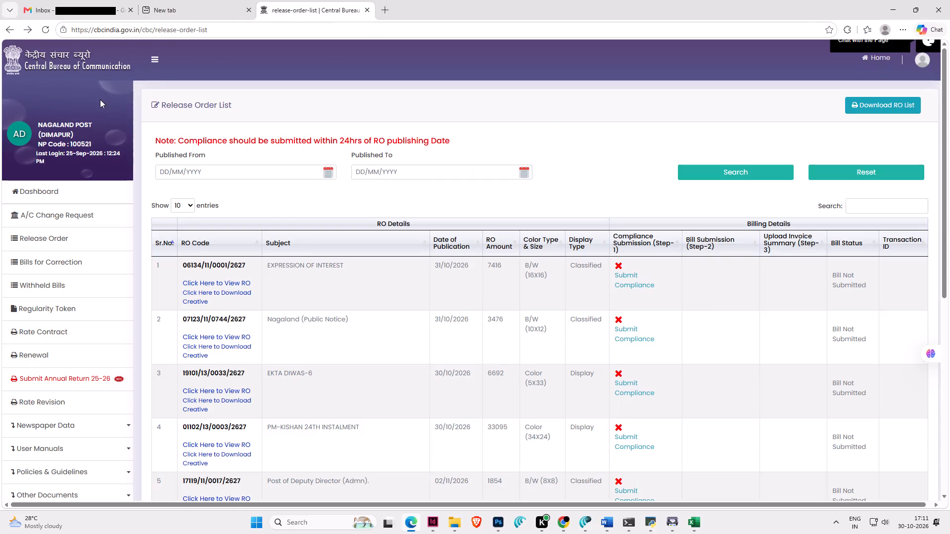
pyautogui.click(215, 345)
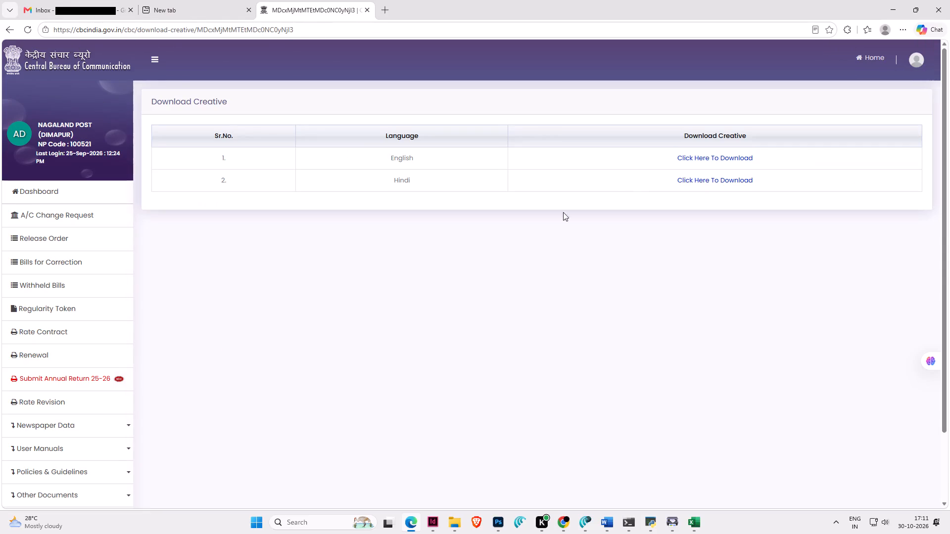
pyautogui.click(686, 157)
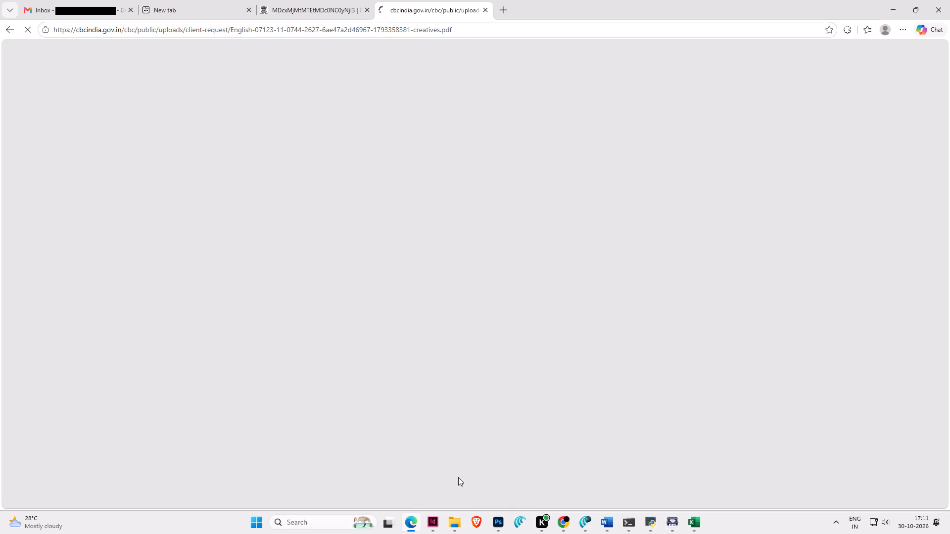
# In Photoshop, save the cropped selfie banner advert as JPEG Scan2026-10-30_170200-4 in the 31 Oct folder at quality 12.
pyautogui.click(500, 527)
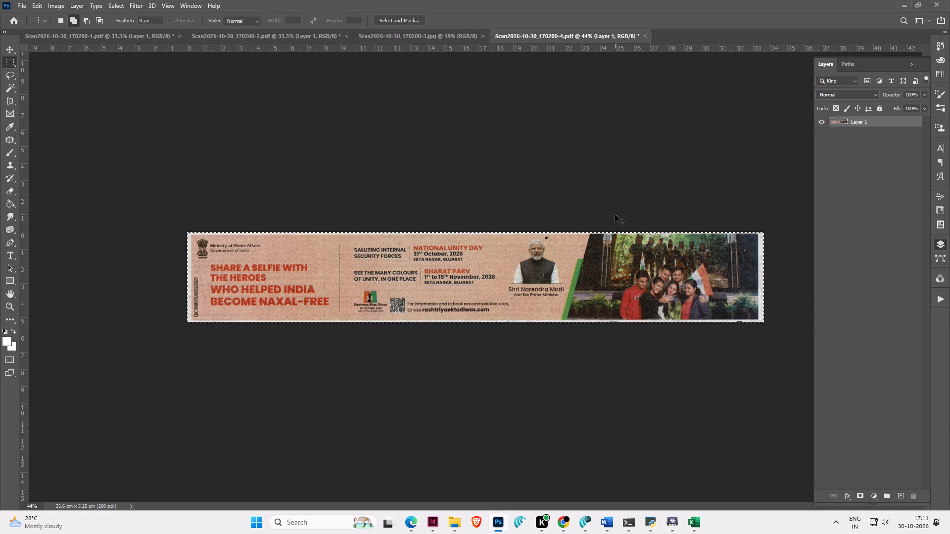
pyautogui.hotkey('ctrl', 'shift', 's')
pyautogui.press('Tab')
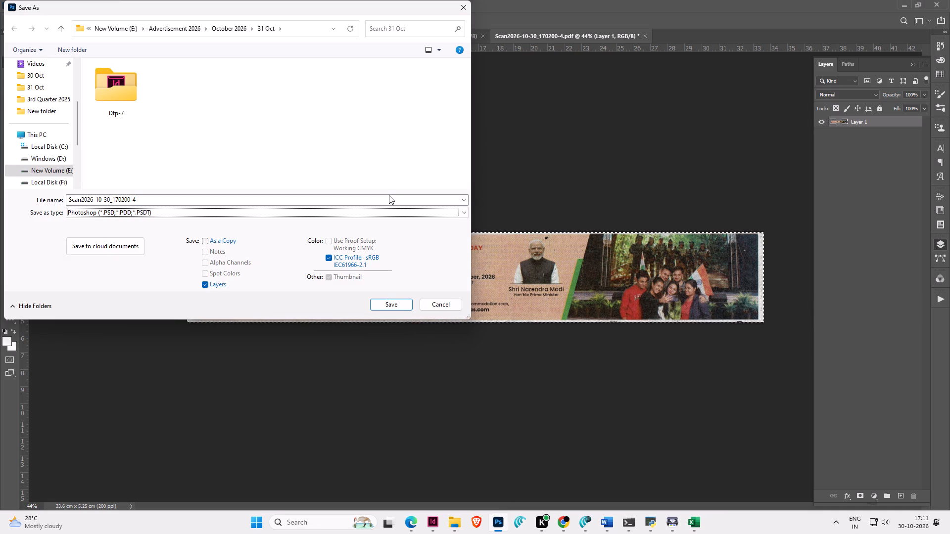
pyautogui.press('j')
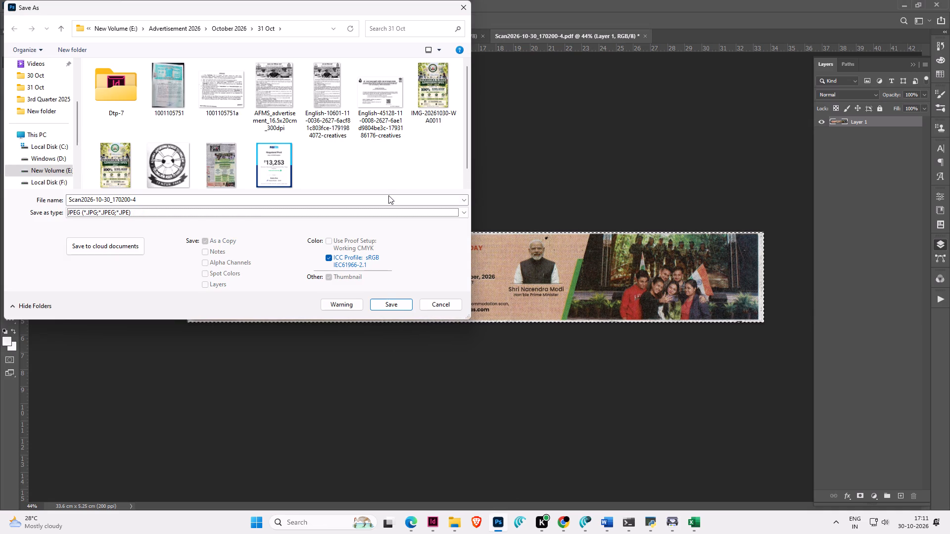
pyautogui.scroll(-3, 331, 154)
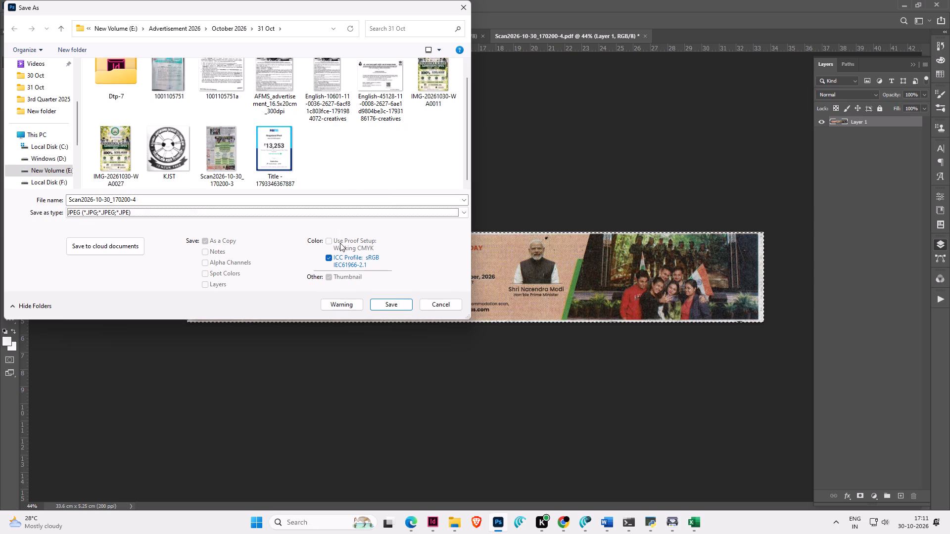
pyautogui.click(384, 304)
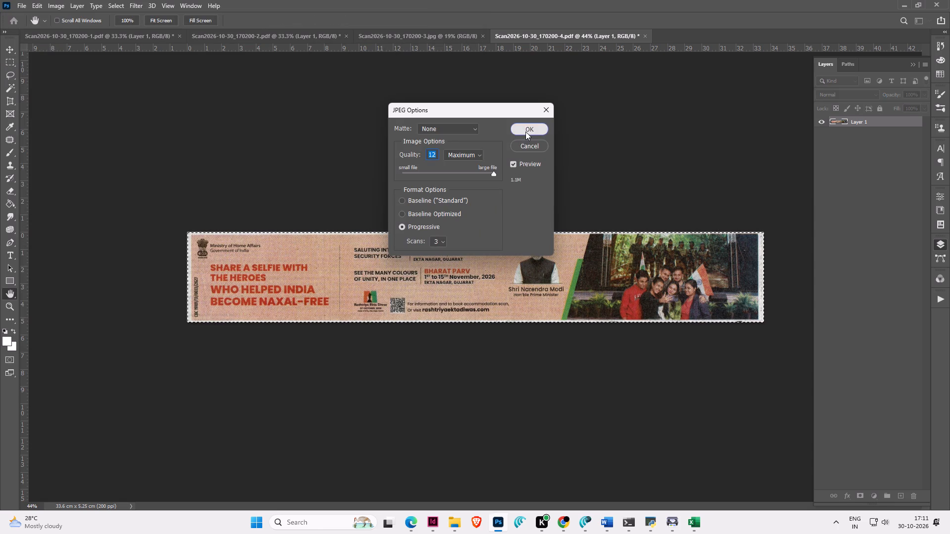
pyautogui.click(525, 132)
# Crop the Scan2026-10-30_170200-3 page to the PM-Kisan advert, about 24.6 by 34.3 cm.
pyautogui.click(422, 36)
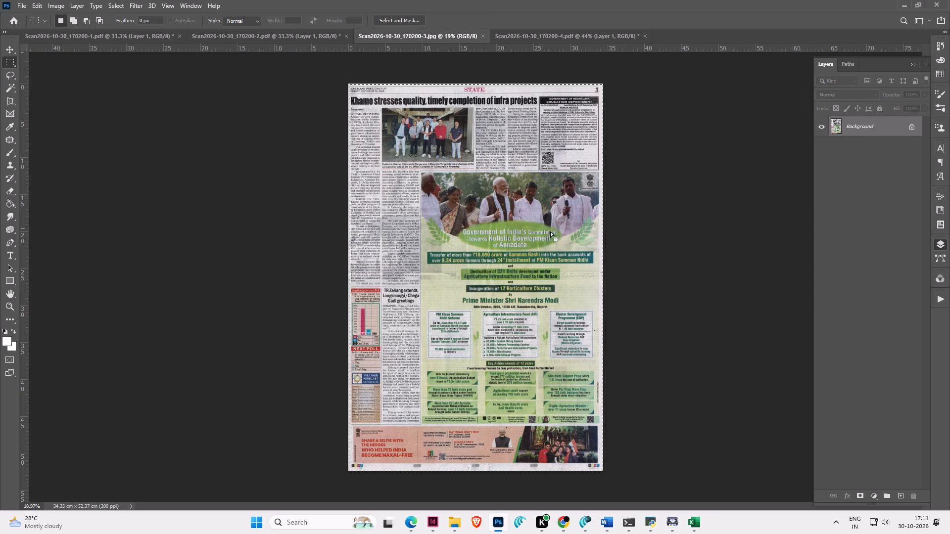
pyautogui.keyDown('alt'); pyautogui.scroll(4, 586, 241); pyautogui.keyUp('alt')
pyautogui.scroll(-3, 586, 241)
pyautogui.click(10, 58)
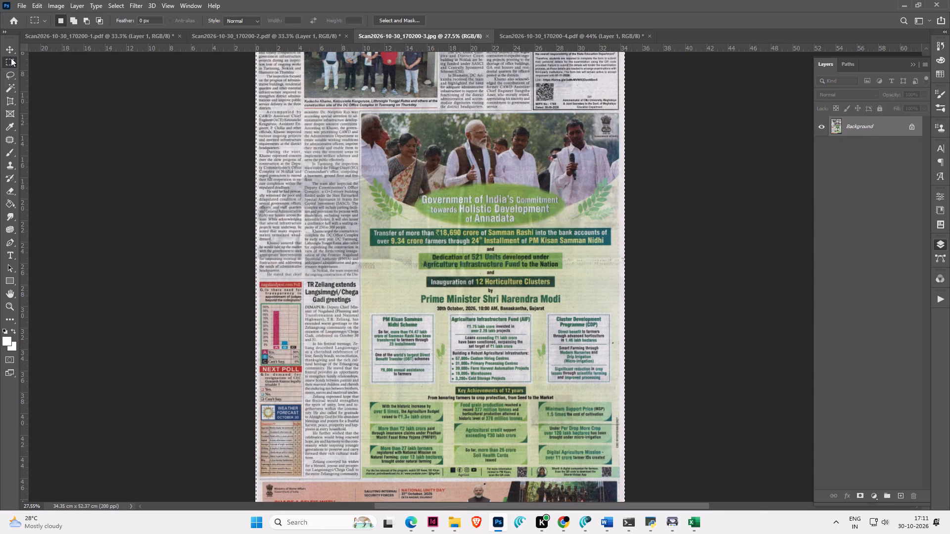
pyautogui.click(11, 61)
pyautogui.scroll(2, 248, 85)
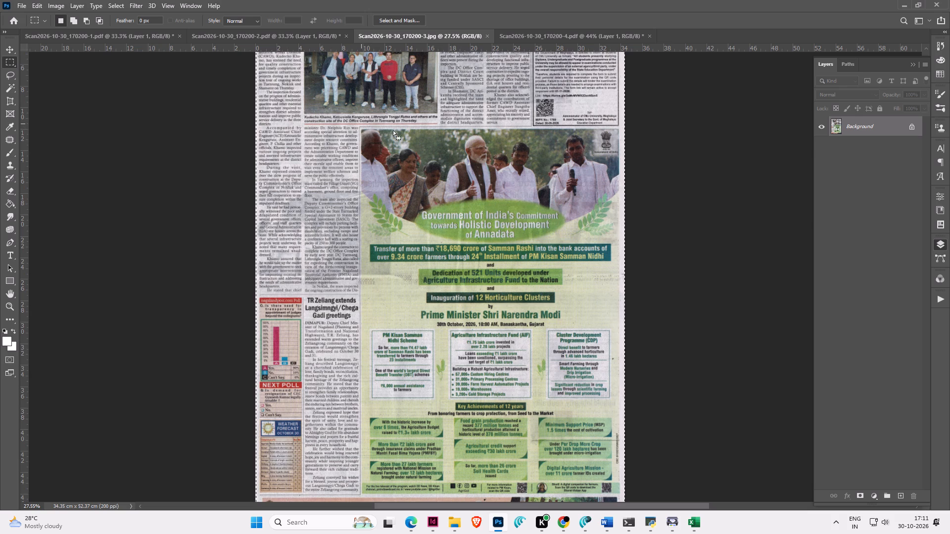
pyautogui.click(685, 157)
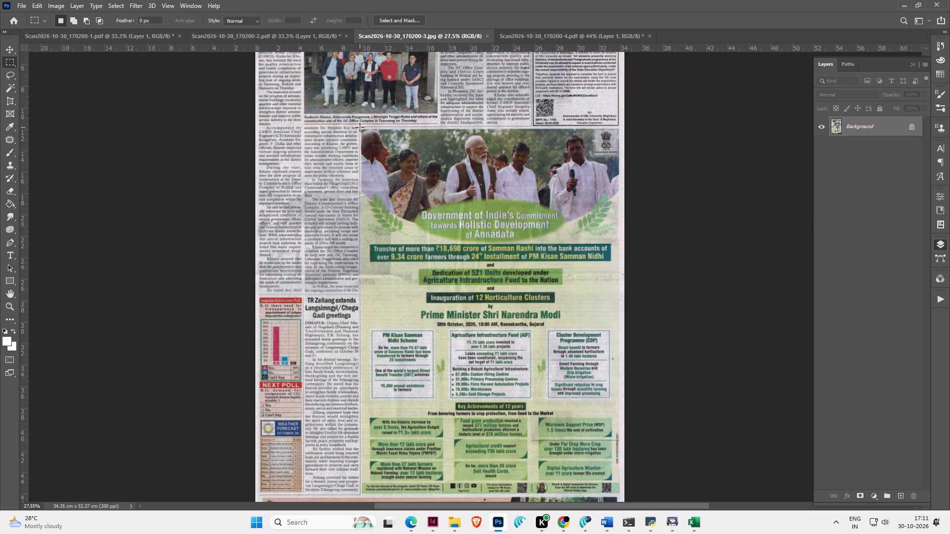
pyautogui.moveTo(360, 127); pyautogui.dragTo(625, 409)
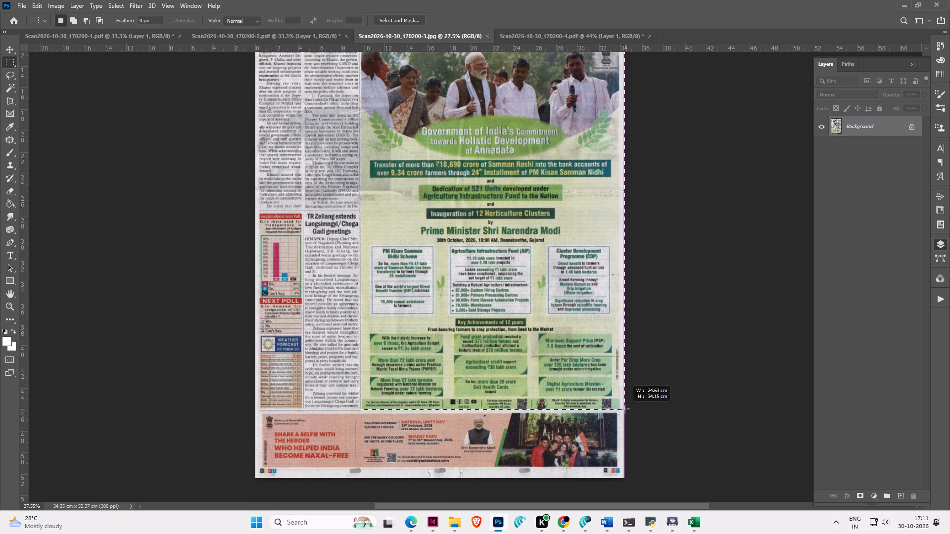
pyautogui.moveTo(625, 409); pyautogui.dragTo(624, 411)
pyautogui.hotkey('alt', 'i')
pyautogui.hotkey('alt', 'p')
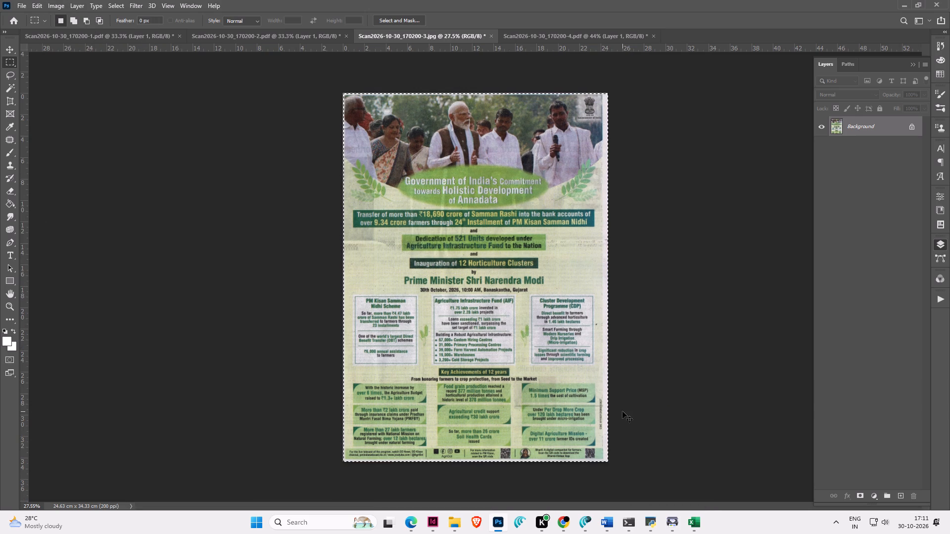
# Save the cropped PM-Kisan advert as a separate JPEG named Scan2026-10-30_170200-3A in the 31 Oct folder.
pyautogui.hotkey('ctrl', 'shift', 's')
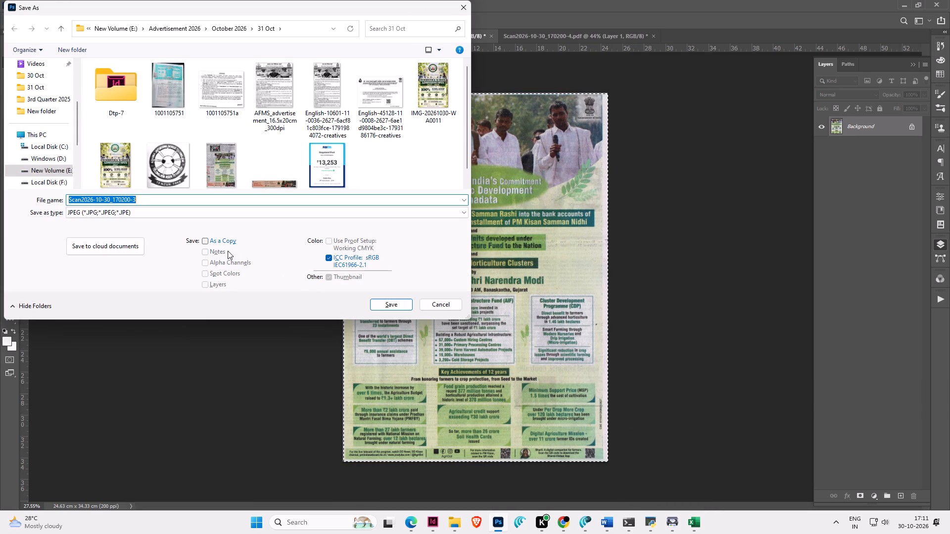
pyautogui.click(158, 202)
pyautogui.press('a')
pyautogui.click(392, 303)
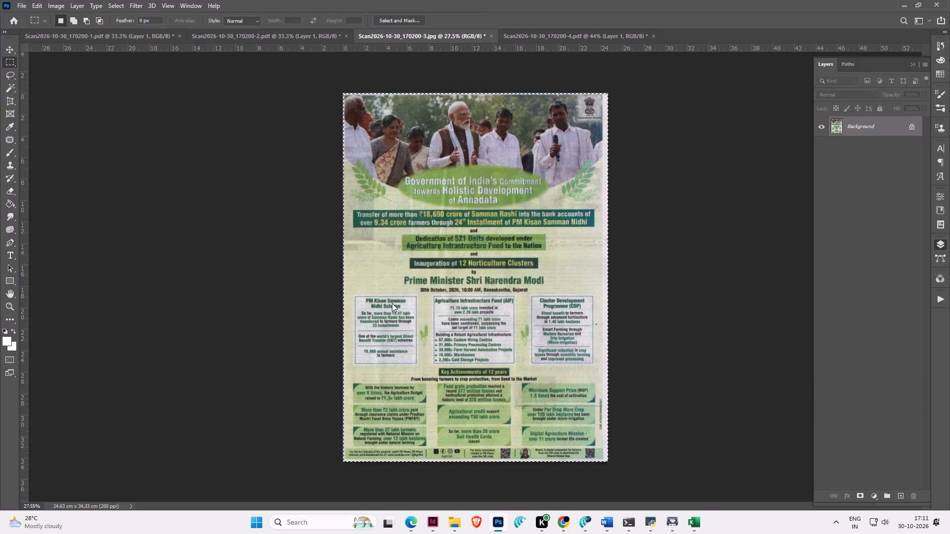
pyautogui.click(529, 127)
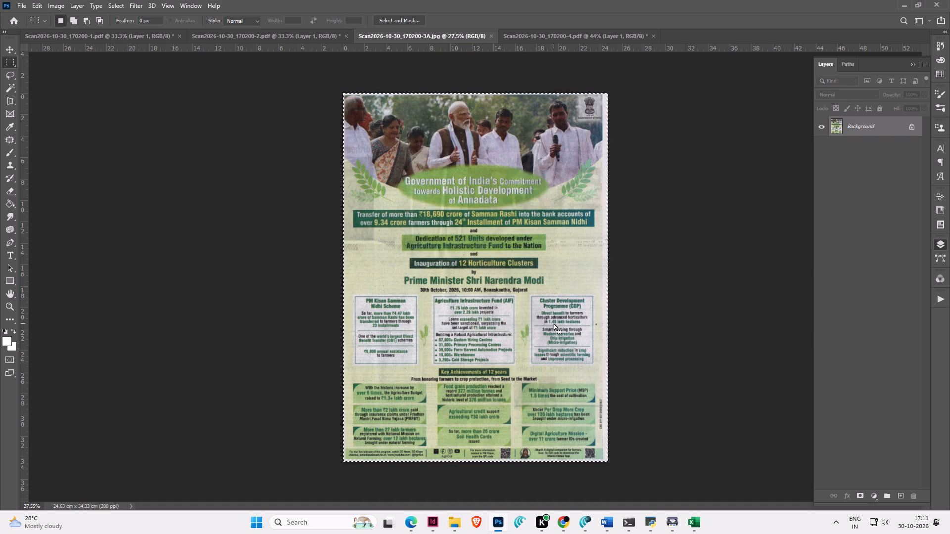
# Undo the crop and save the full page over the existing JPEG Scan2026-10-30_170200-3 at quality 8.
pyautogui.hotkey('ctrl', 'z')
pyautogui.hotkey('ctrl', 'shift', 's')
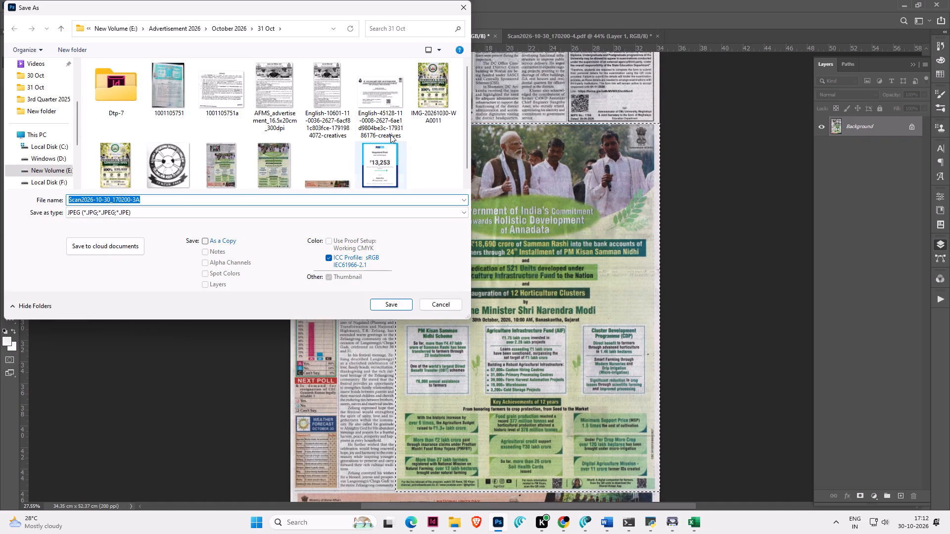
pyautogui.scroll(-2, 383, 140)
pyautogui.click(210, 147)
pyautogui.click(392, 304)
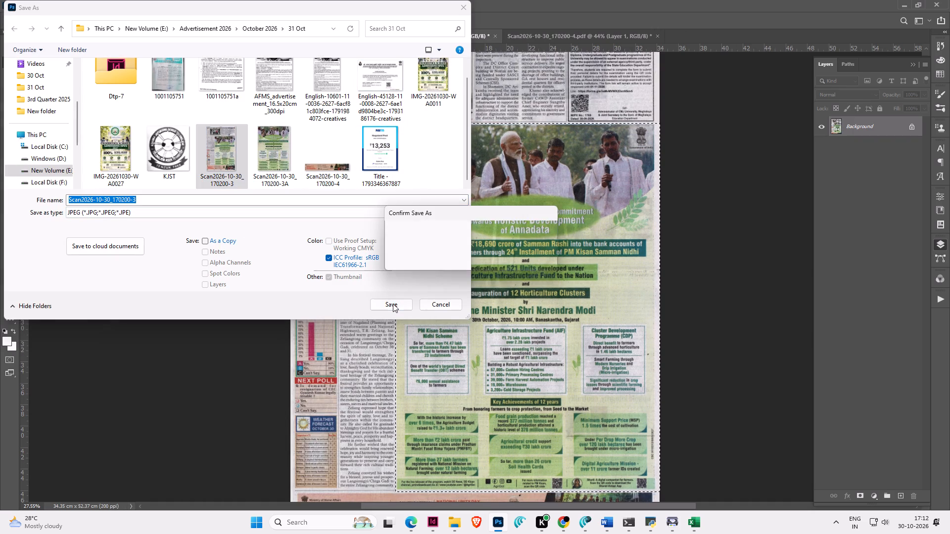
pyautogui.click(511, 261)
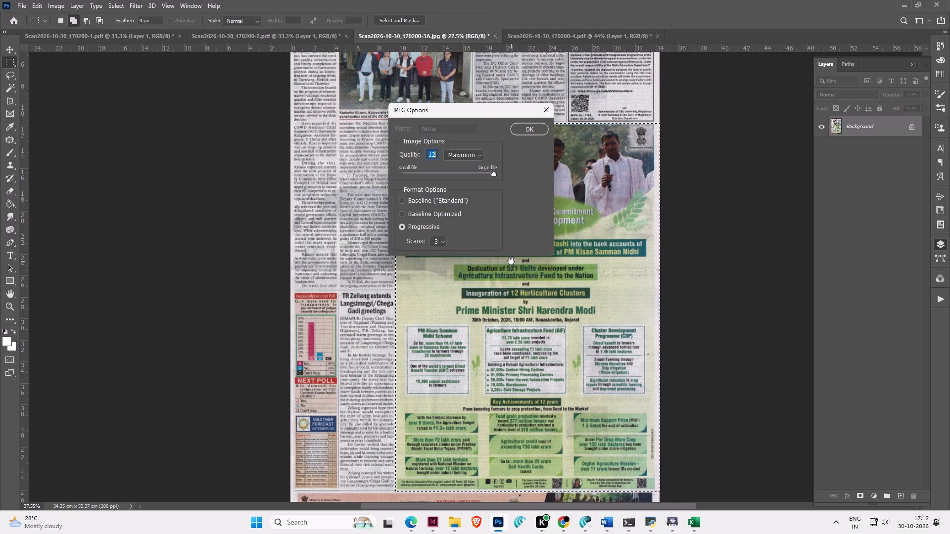
pyautogui.click(462, 172)
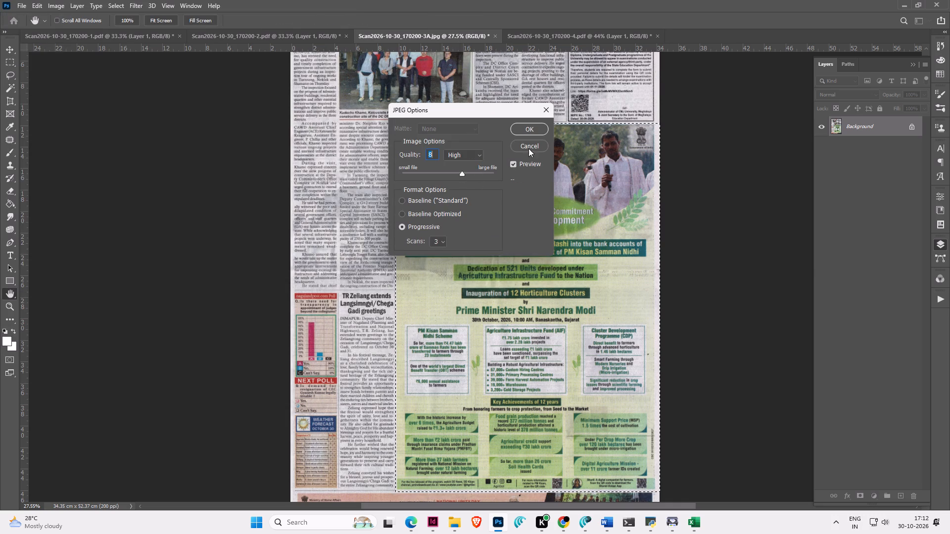
pyautogui.click(531, 129)
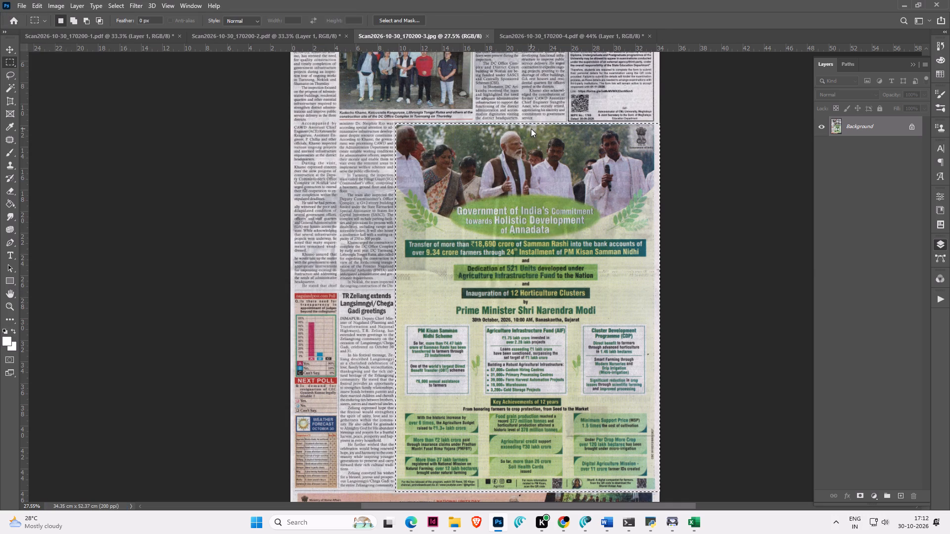
# Close the full-page scan 3 and the banner scan 4, discarding the changes to the banner's PDF.
pyautogui.hotkey('ctrl', 'w')
pyautogui.hotkey('ctrl', 'w')
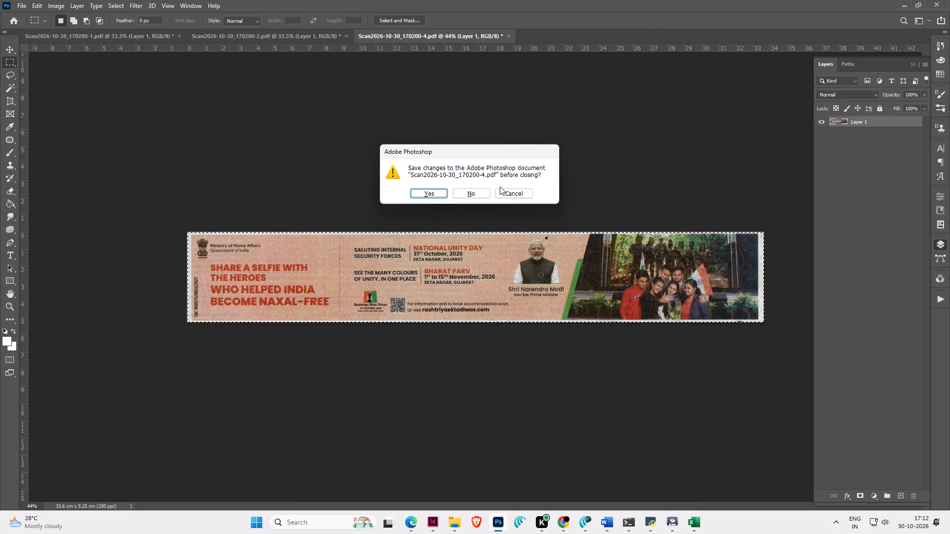
pyautogui.click(475, 188)
# Extend the front-page scan Scan2026-10-30_170200-1 to a canvas height of 60 cm, anchored at the top-right corner.
pyautogui.click(128, 32)
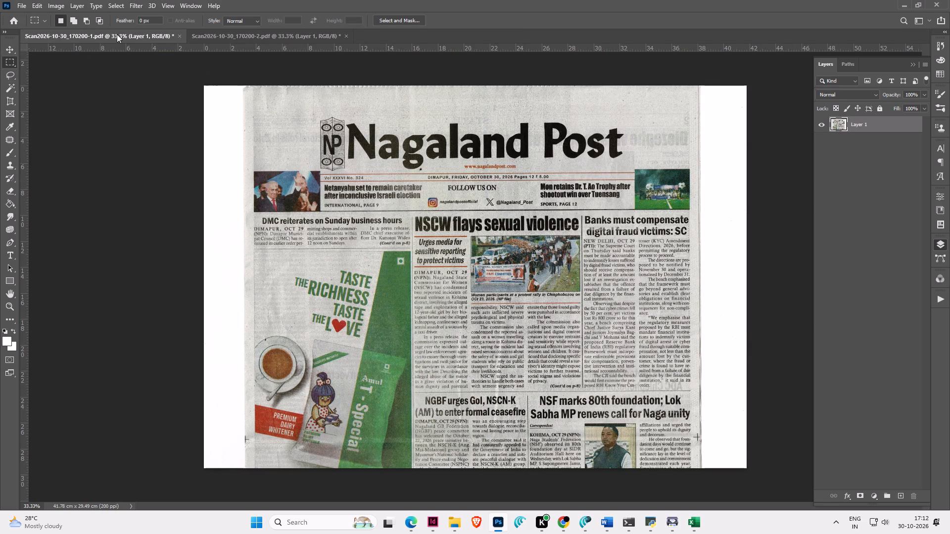
pyautogui.hotkey('alt', 'i')
pyautogui.hotkey('alt', 's')
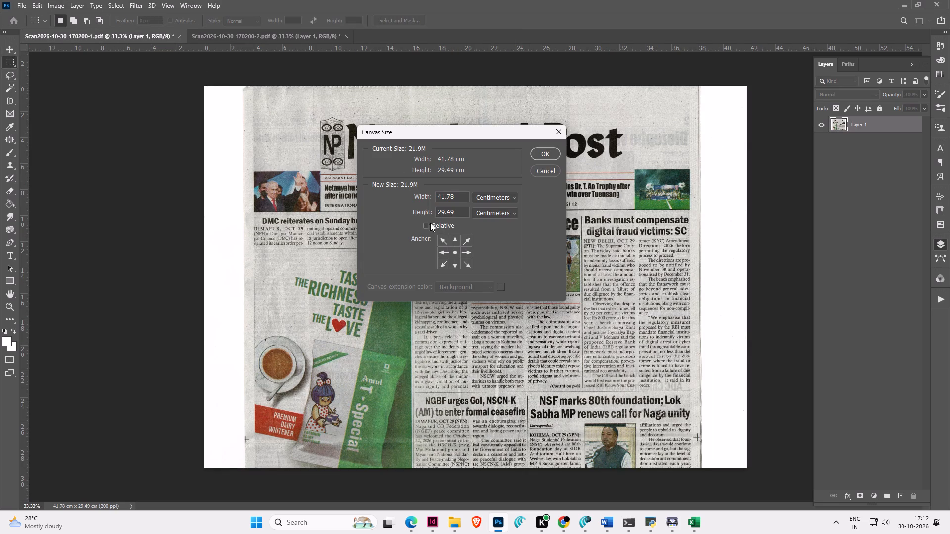
pyautogui.moveTo(458, 212); pyautogui.dragTo(344, 193)
pyautogui.write('60')
pyautogui.click(462, 237)
pyautogui.click(541, 152)
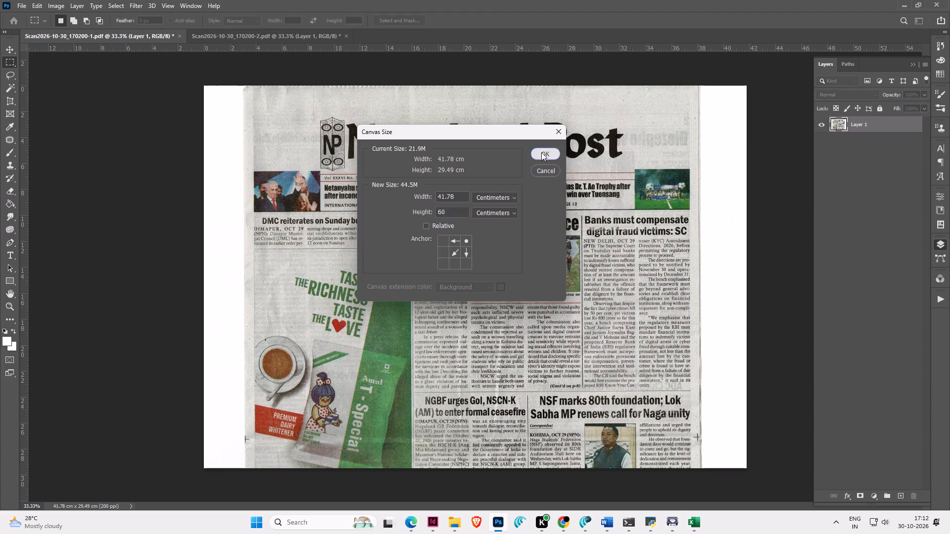
# Move the lower-half scan from Scan2026-10-30_170200-2 into the front-page document and place it overlapping the upper half's bottom edge.
pyautogui.click(13, 47)
pyautogui.click(274, 35)
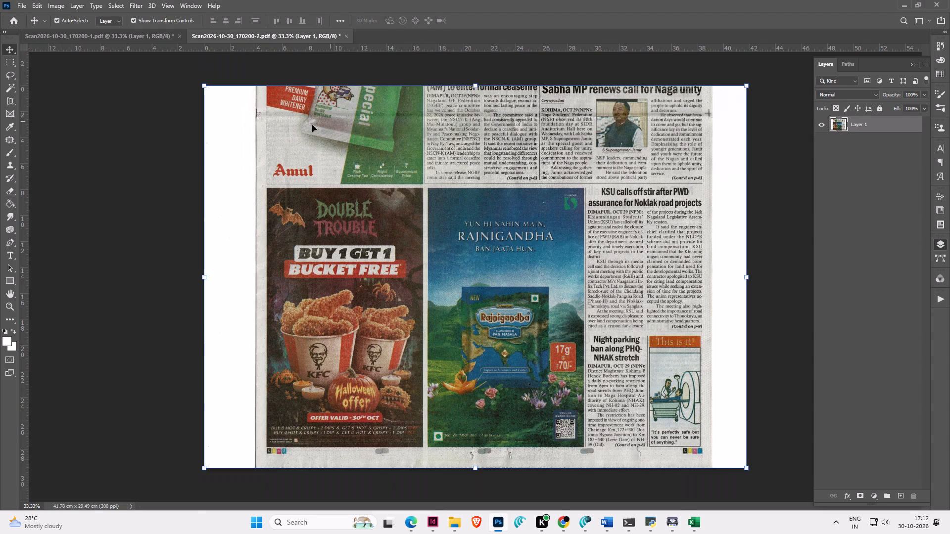
pyautogui.moveTo(439, 157); pyautogui.dragTo(114, 36)
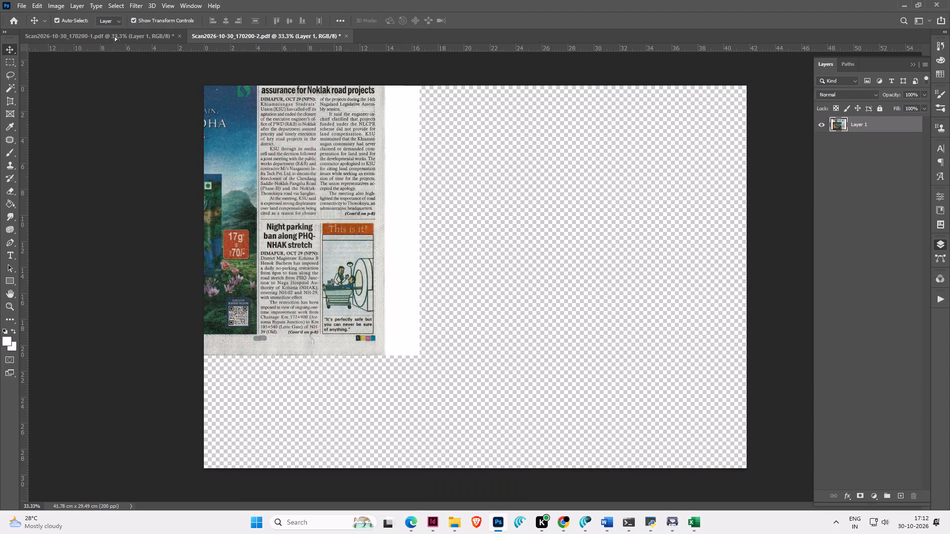
pyautogui.moveTo(114, 36); pyautogui.dragTo(363, 341)
pyautogui.moveTo(440, 315); pyautogui.dragTo(559, 401)
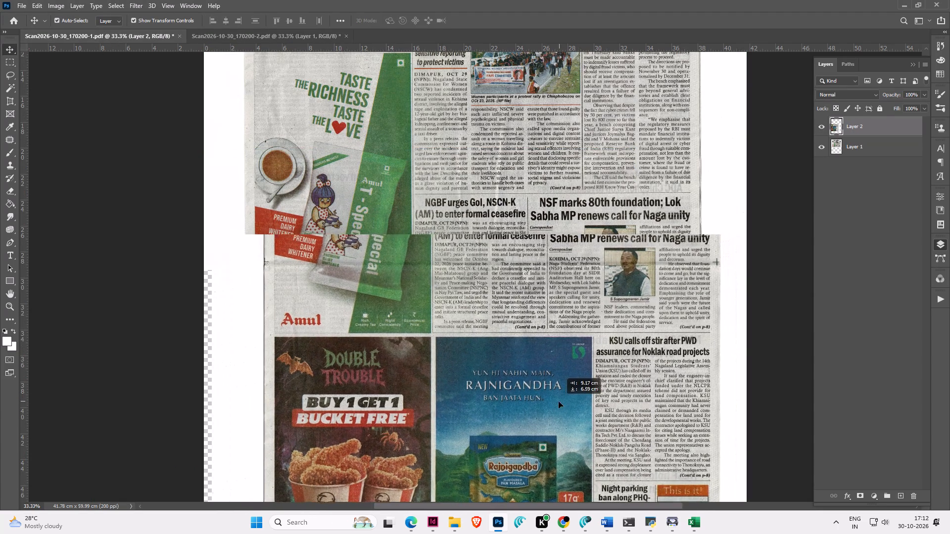
pyautogui.moveTo(559, 401); pyautogui.dragTo(541, 383)
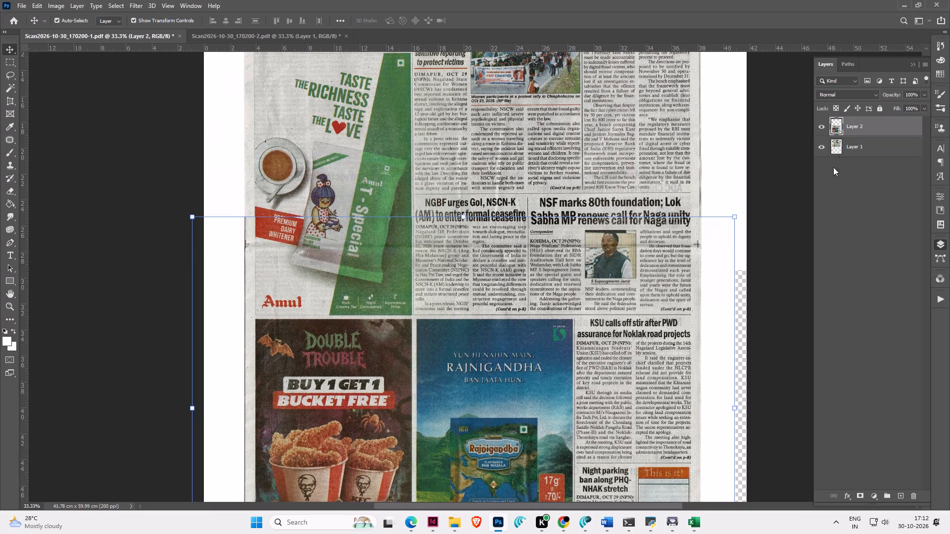
# Set the lower-half scan layer's blend mode to Multiply.
pyautogui.click(851, 91)
pyautogui.click(842, 132)
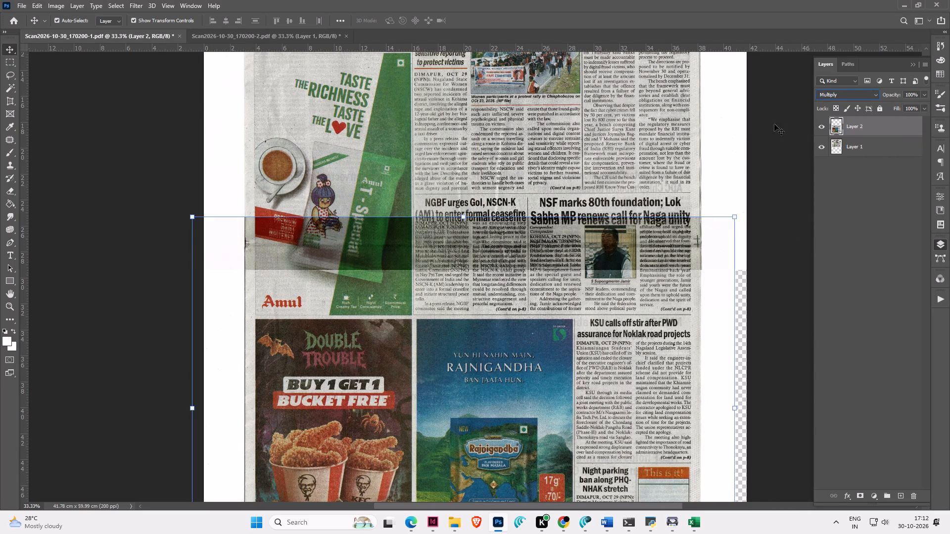
pyautogui.click(774, 124)
# Move the lower-half scan up slightly so its articles line up with the upper half of the front page.
pyautogui.click(708, 305)
pyautogui.keyDown('alt'); pyautogui.scroll(7, 603, 283); pyautogui.keyUp('alt')
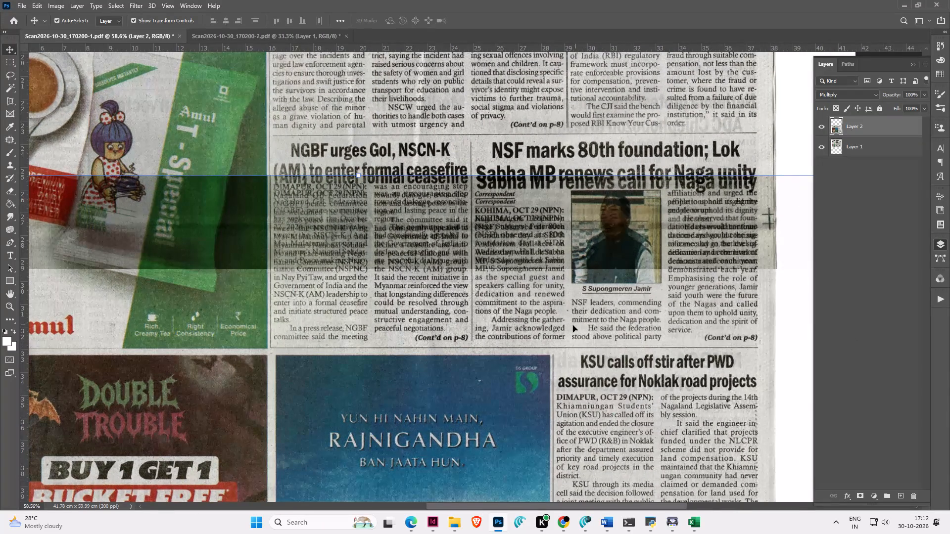
pyautogui.moveTo(573, 325); pyautogui.dragTo(572, 318)
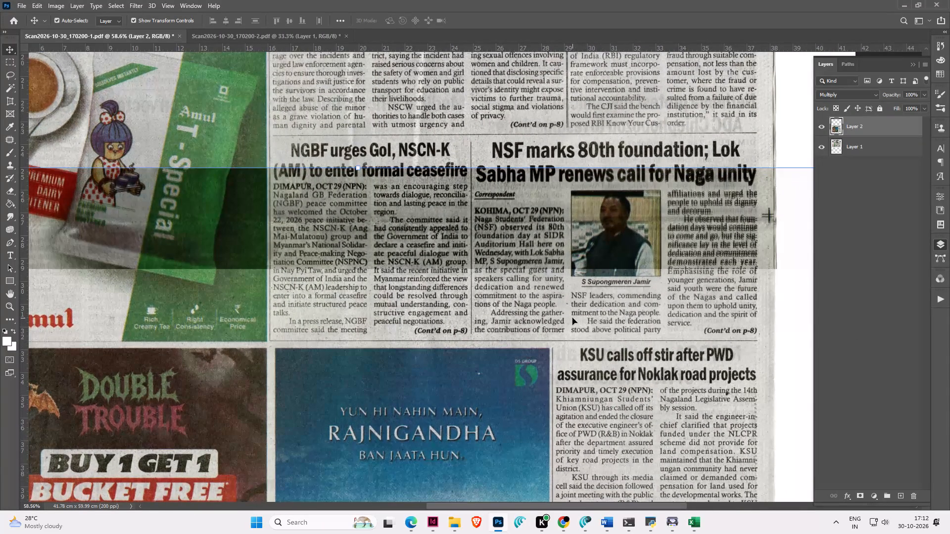
# Rotate the lower-half scan about 0.3° counter-clockwise and nudge it until the overlapping article text matches the upper half.
pyautogui.press('space')
pyautogui.press('space')
pyautogui.press('space')
pyautogui.press('space')
pyautogui.press('space')
pyautogui.press('space')
pyautogui.press('space')
pyautogui.press('space')
pyautogui.press('space')
pyautogui.moveTo(704, 291); pyautogui.dragTo(622, 292)
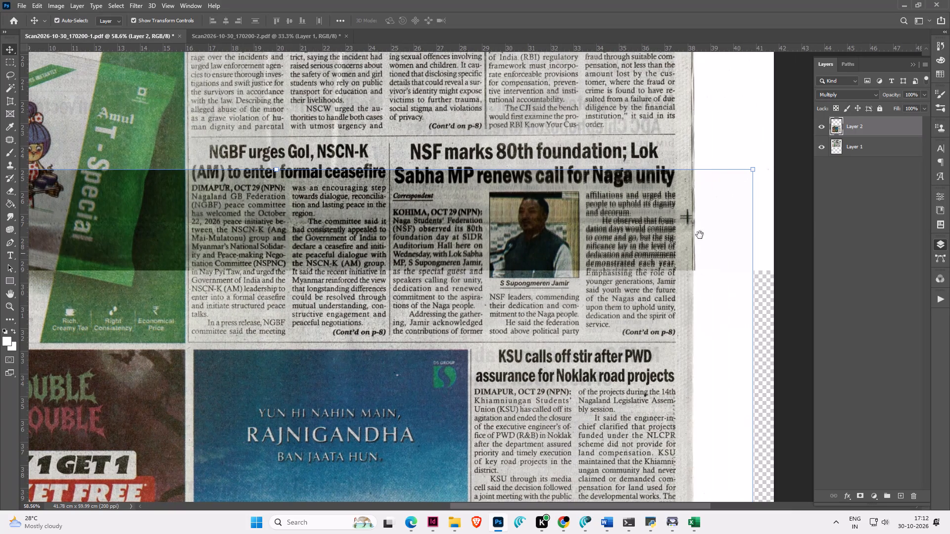
pyautogui.click(764, 165)
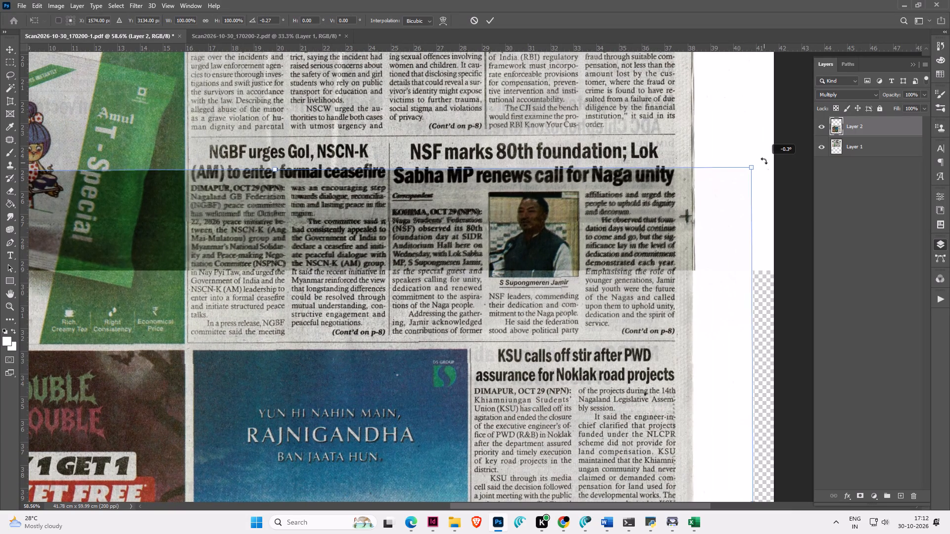
pyautogui.press('Return')
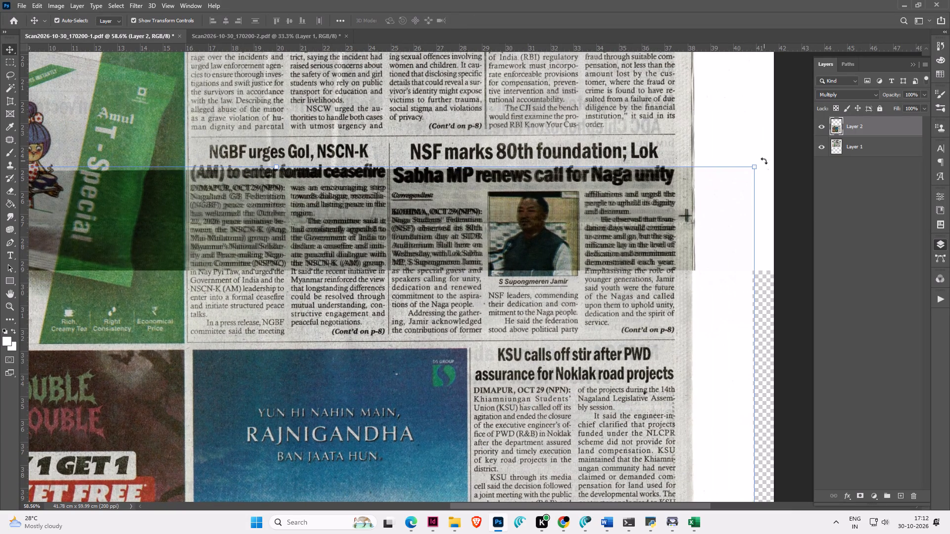
pyautogui.press('Right')
pyautogui.press('Right')
pyautogui.press('Right')
pyautogui.press('Right')
pyautogui.press('Down')
pyautogui.press('Right')
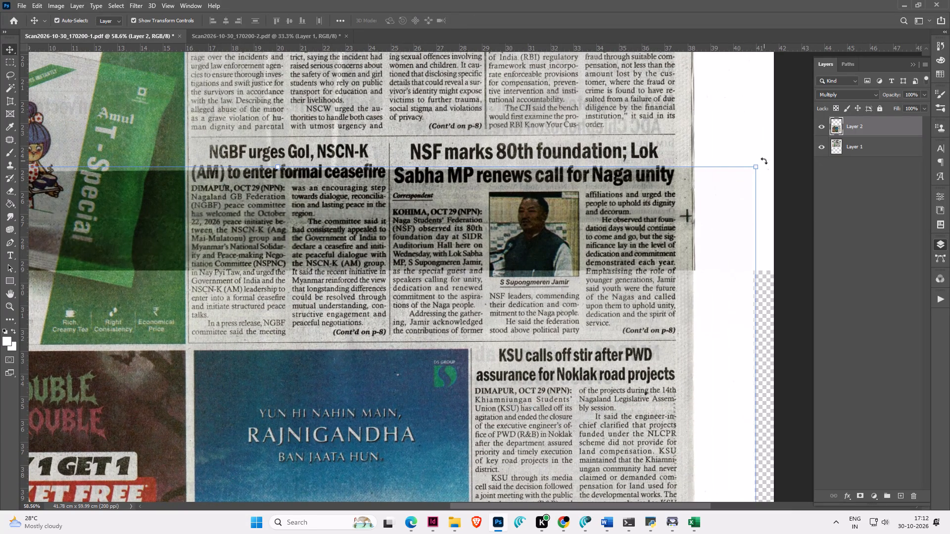
pyautogui.press('Right')
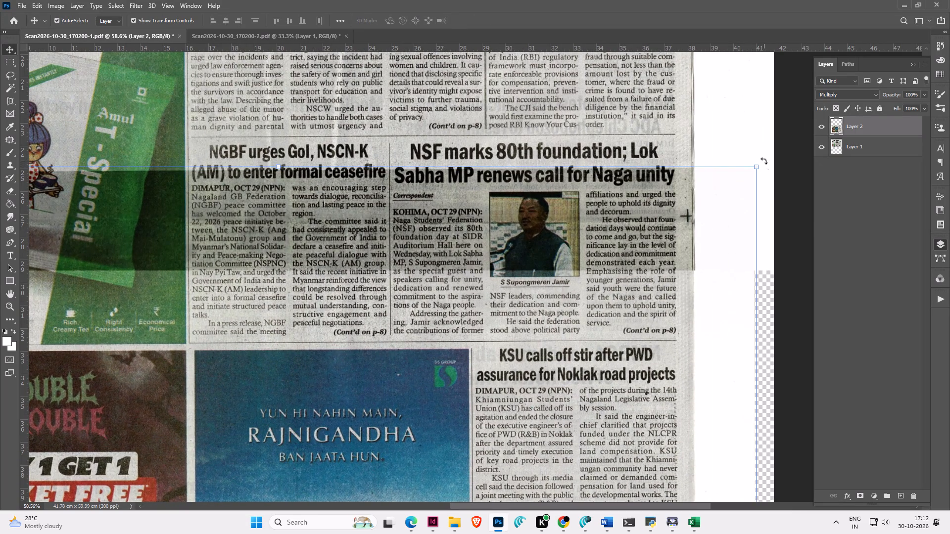
# Erase the top band of the lower-half scan down through the overlap, using a rectangular selection feathered by 10 pixels.
pyautogui.keyDown('alt'); pyautogui.scroll(-6, 764, 161); pyautogui.keyUp('alt')
pyautogui.scroll(4, 741, 185)
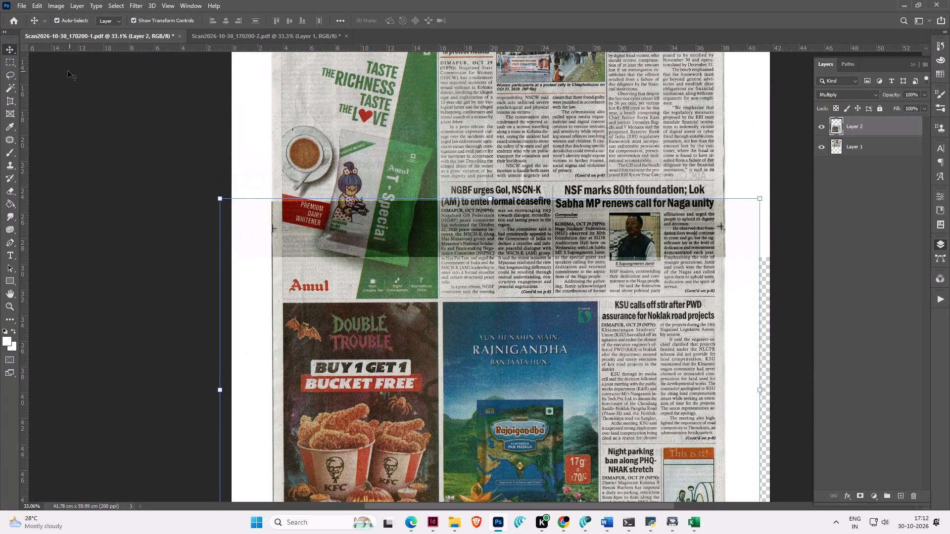
pyautogui.click(14, 59)
pyautogui.moveTo(105, 117); pyautogui.dragTo(775, 239)
pyautogui.rightClick(674, 222)
pyautogui.click(707, 246)
pyautogui.press('Return')
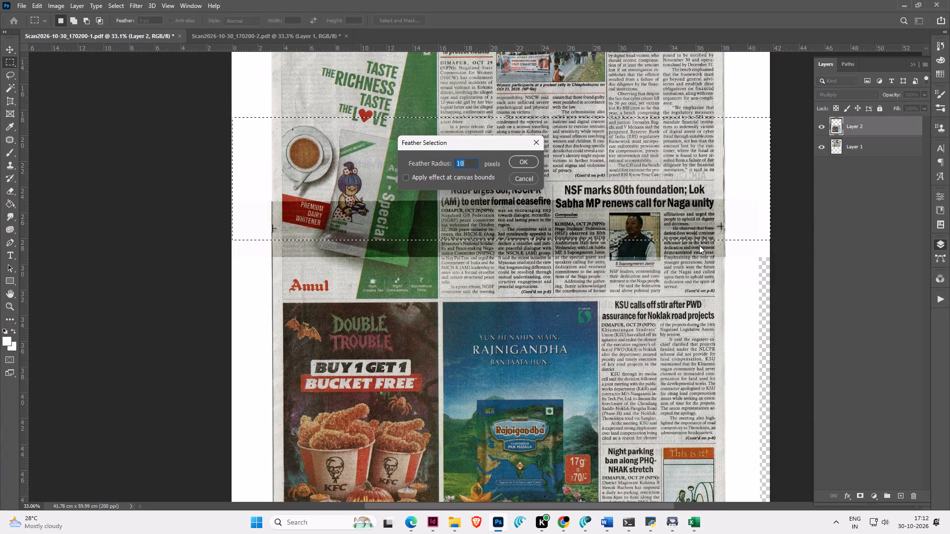
pyautogui.press('Delete')
pyautogui.click(781, 111)
# Set the lower-half scan layer's blend mode back to Normal.
pyautogui.click(840, 94)
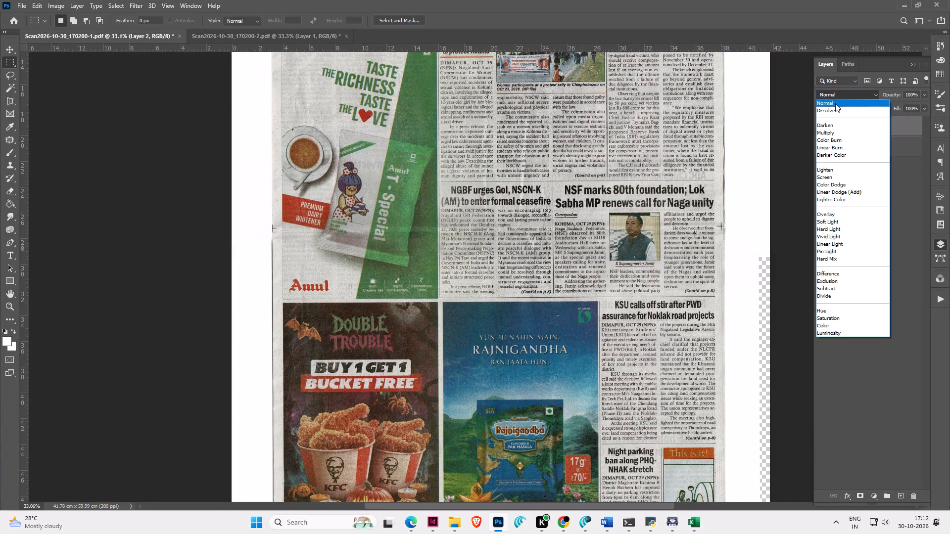
pyautogui.click(835, 103)
pyautogui.keyDown('alt'); pyautogui.scroll(-3, 775, 135); pyautogui.keyUp('alt')
pyautogui.scroll(7, 769, 138)
pyautogui.keyDown('alt'); pyautogui.scroll(-3, 767, 139); pyautogui.keyUp('alt')
pyautogui.click(767, 139)
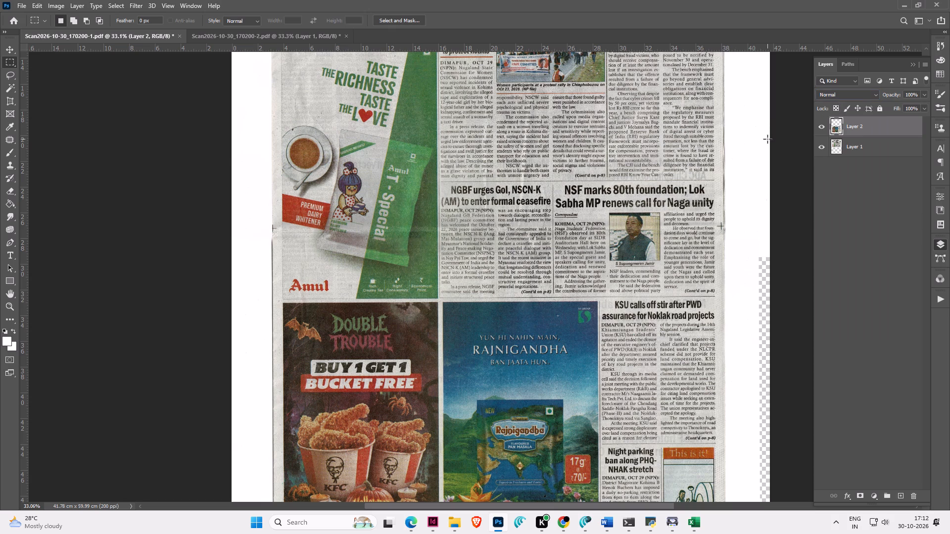
# Crop the merged front page to the printed area, about 34.4 by 51.6 cm, removing the white and transparent margins.
pyautogui.keyDown('alt'); pyautogui.scroll(-4, 767, 139); pyautogui.keyUp('alt')
pyautogui.scroll(17, 767, 139)
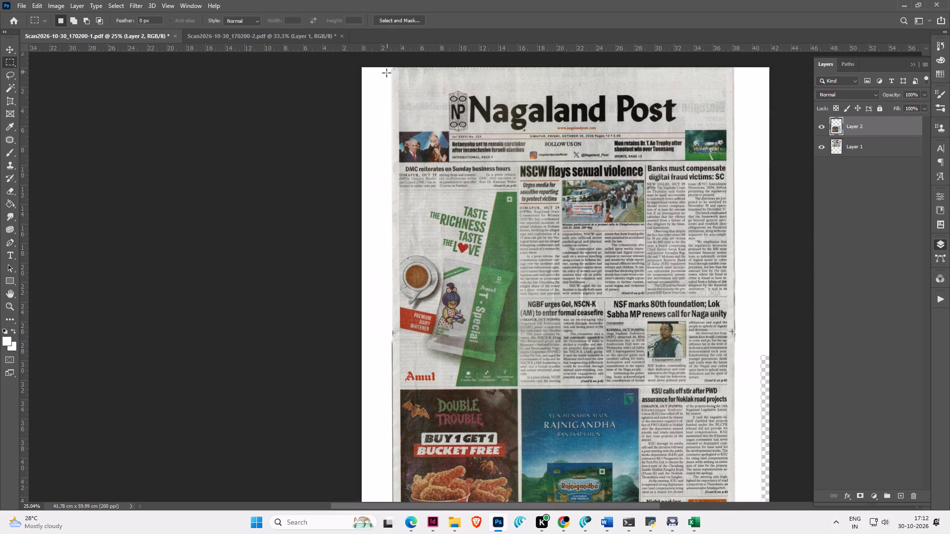
pyautogui.moveTo(396, 89); pyautogui.dragTo(718, 434)
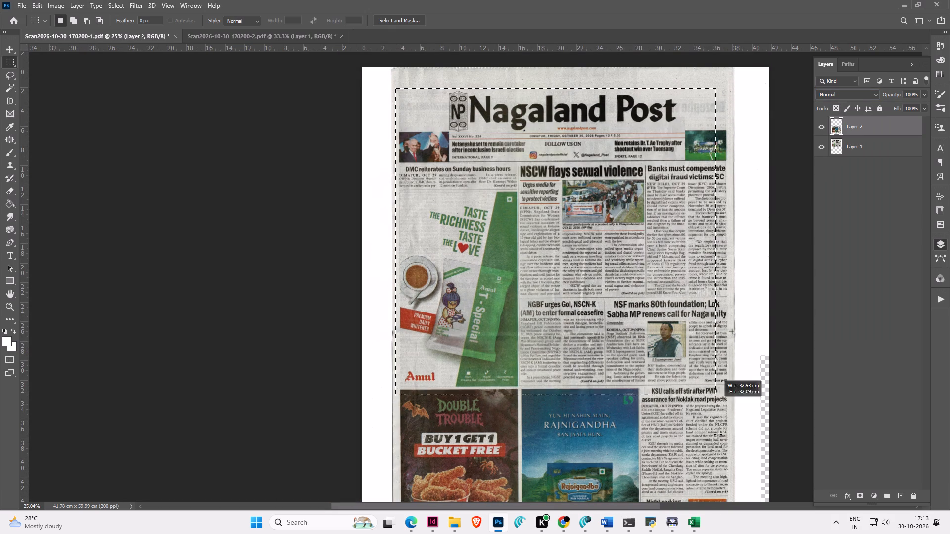
pyautogui.moveTo(718, 434); pyautogui.dragTo(731, 456)
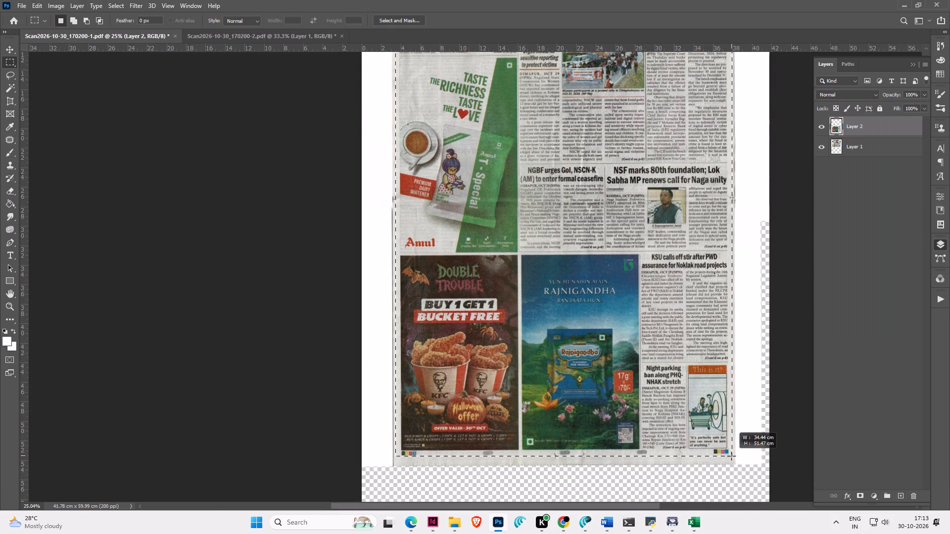
pyautogui.moveTo(731, 456); pyautogui.dragTo(731, 457)
pyautogui.hotkey('alt', 'i')
pyautogui.hotkey('alt', 'p')
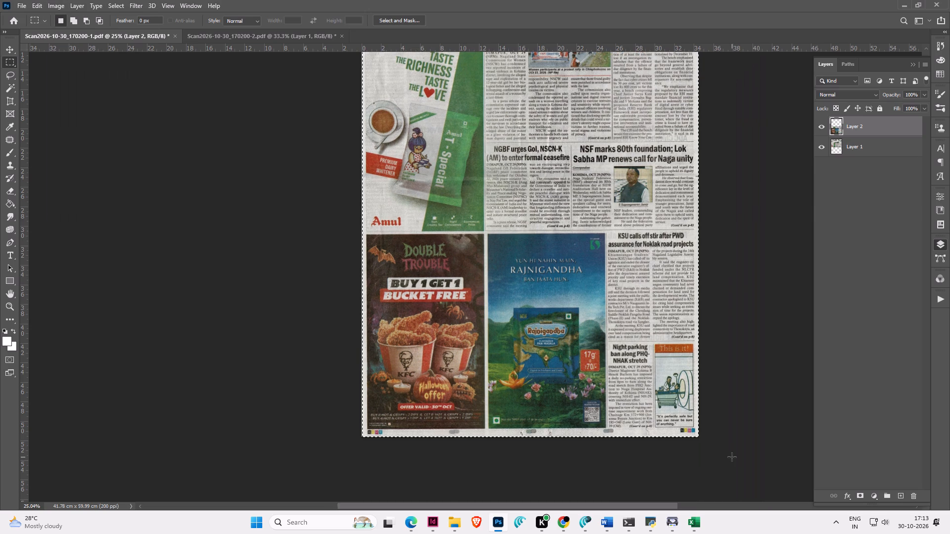
# Flatten the front-page image and resample it to a resolution of 72 pixels/inch.
pyautogui.rightClick(883, 126)
pyautogui.click(787, 400)
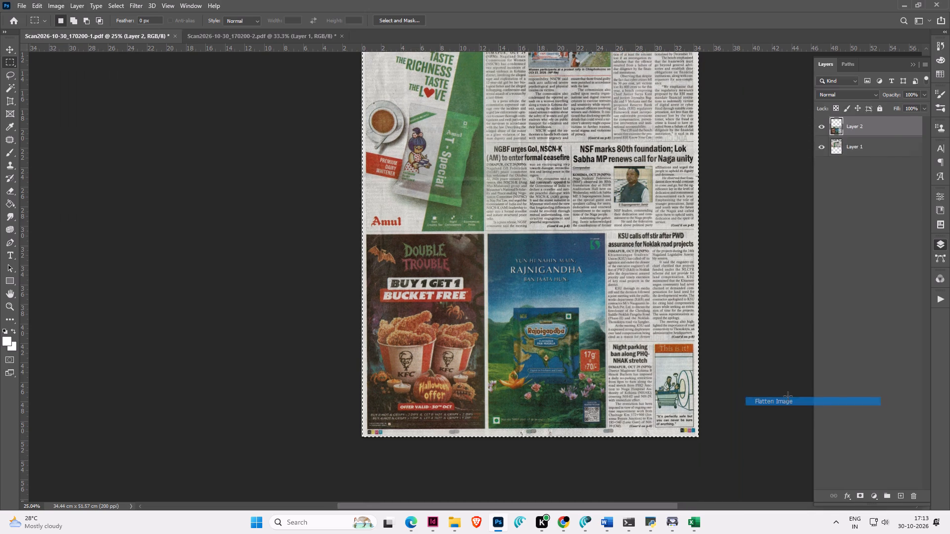
pyautogui.hotkey('ctrl', 'alt', 'i')
pyautogui.hotkey('alt', 'r')
pyautogui.write('72')
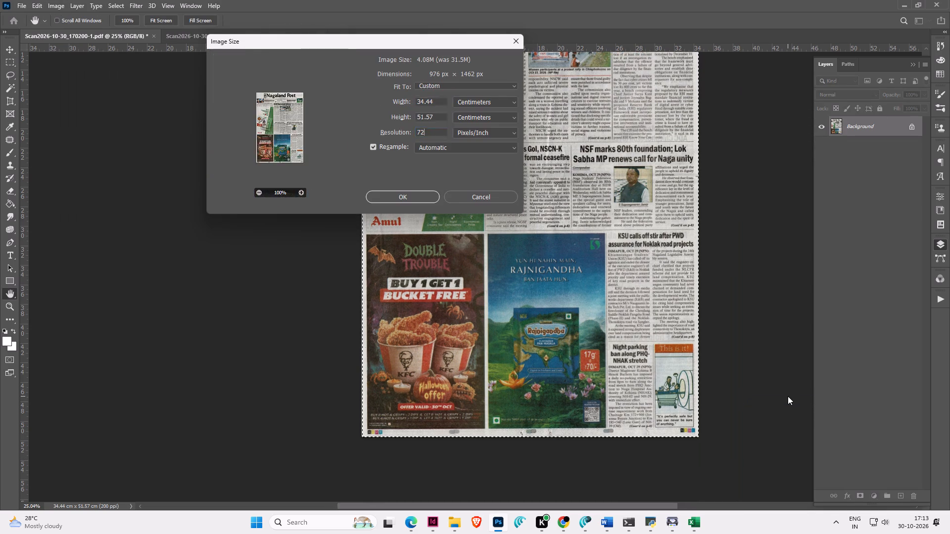
pyautogui.press('Return')
# Save the merged front page as the JPEG Scan2026-10-30_170200-1 at quality 4.
pyautogui.hotkey('ctrl', 'shift', 's')
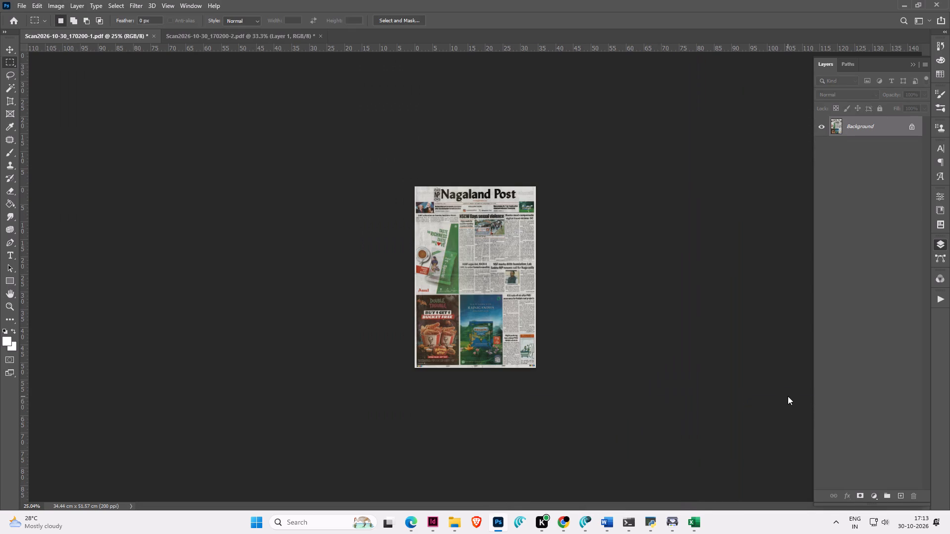
pyautogui.press('Return')
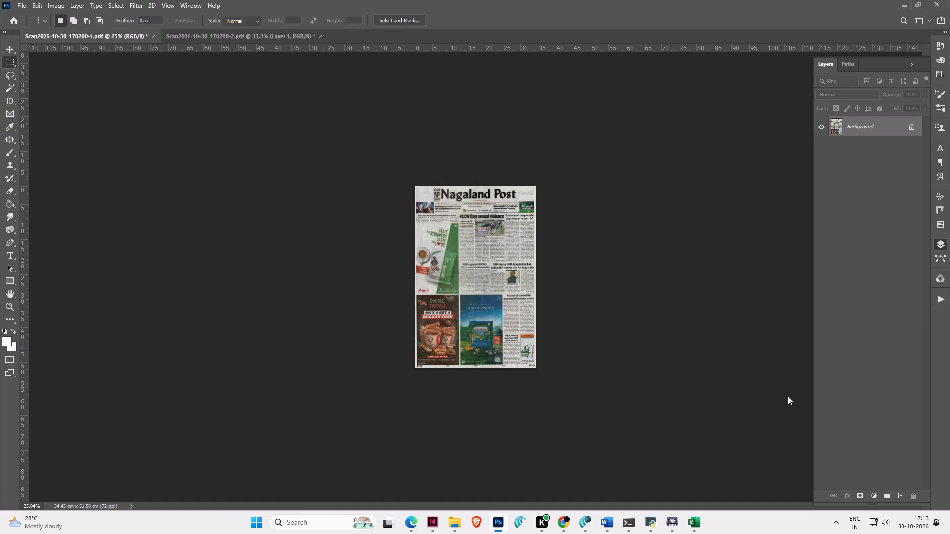
pyautogui.press('4')
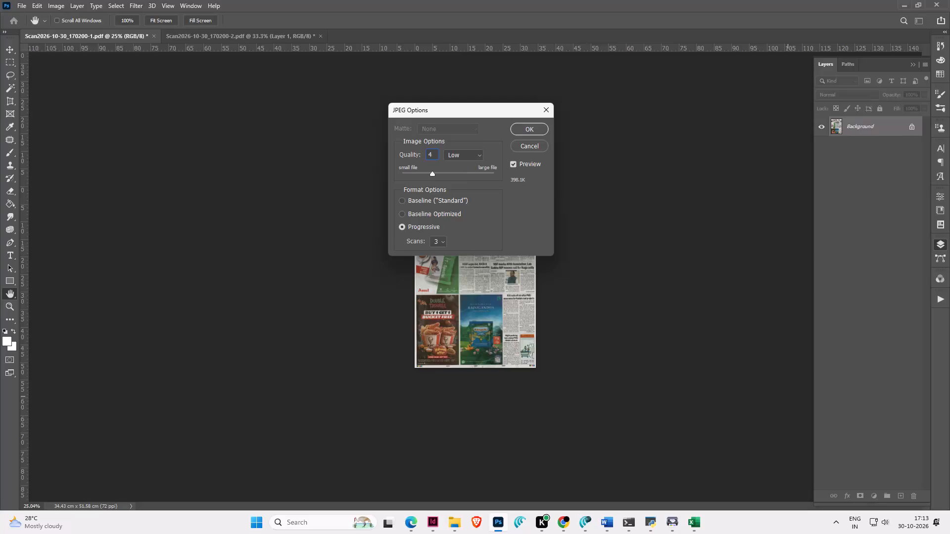
pyautogui.press('Return')
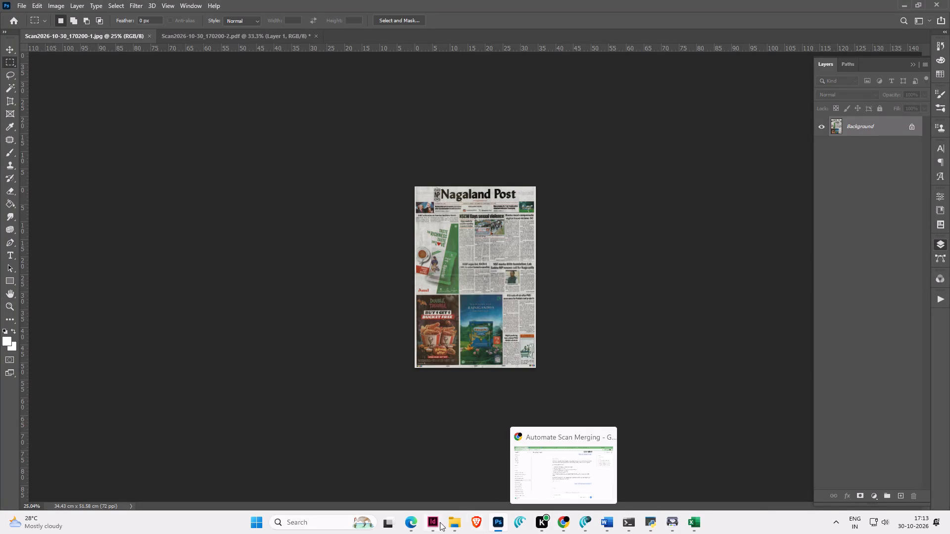
# Close the public notice PDF in Edge and check the 31 Oct folder for a saved copy of that creative.
pyautogui.click(413, 526)
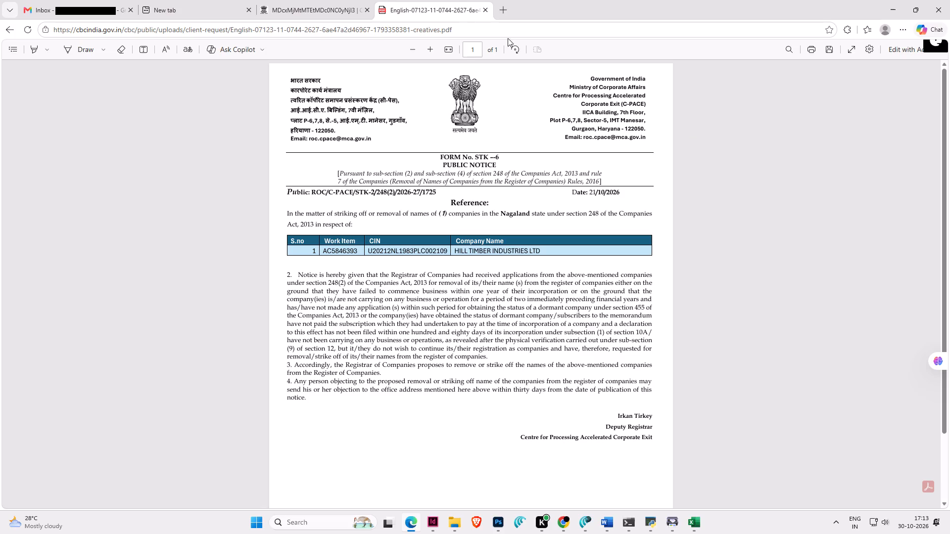
pyautogui.click(486, 8)
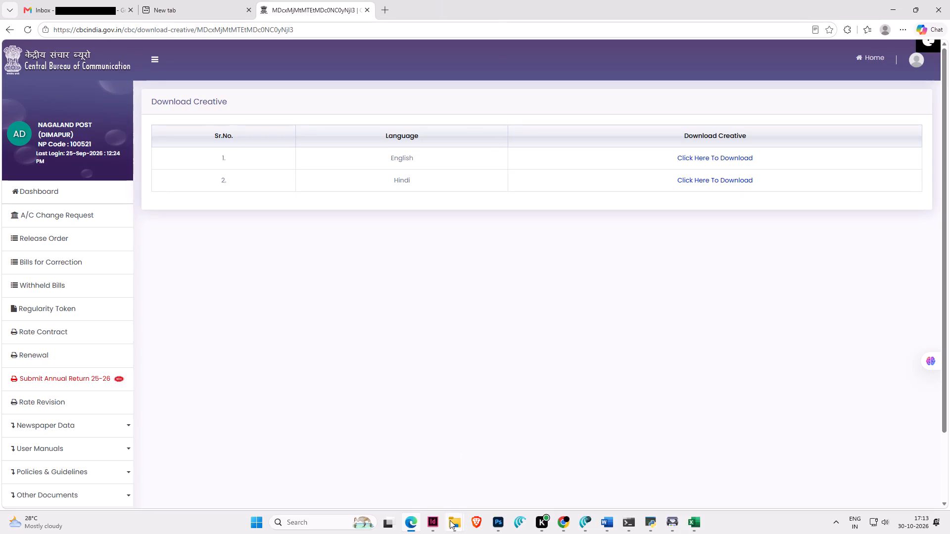
pyautogui.click(450, 523)
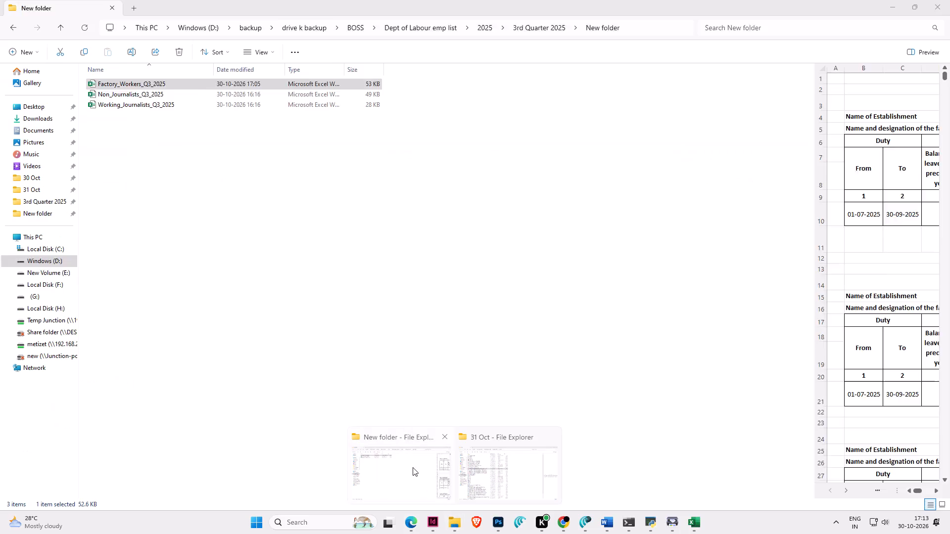
pyautogui.click(483, 470)
pyautogui.scroll(-10, 182, 250)
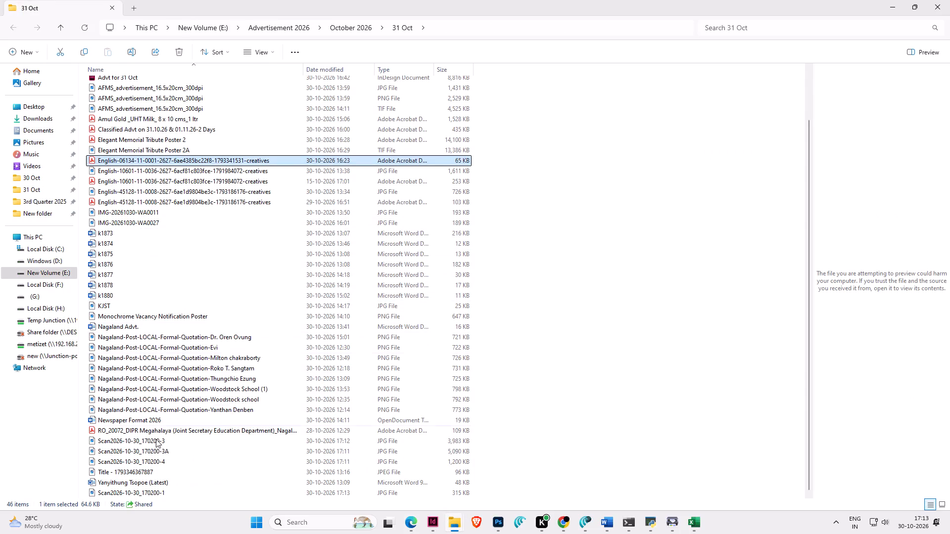
pyautogui.scroll(4, 168, 331)
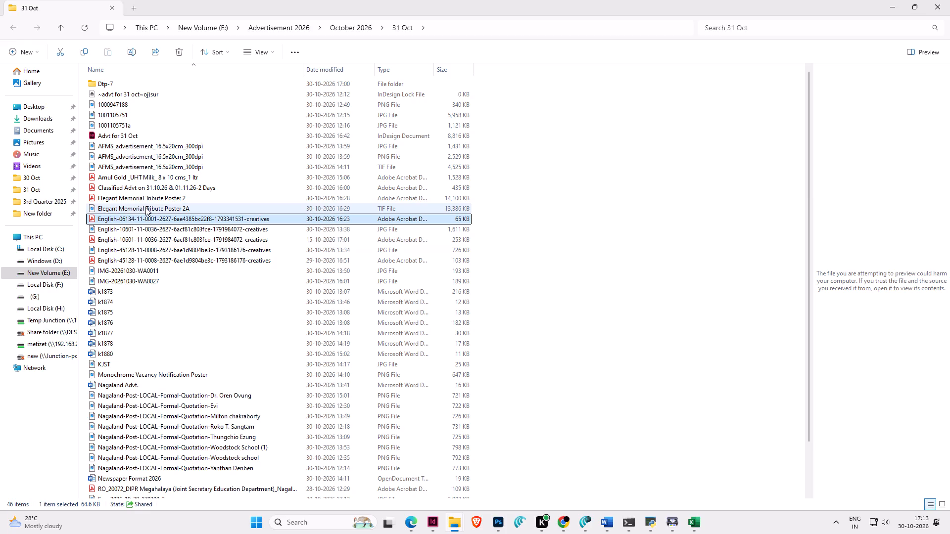
pyautogui.press('F5')
pyautogui.press('F5')
# Download the English public notice creative from the Central Bureau of Communication page and save its PDF in the 31 Oct folder.
pyautogui.click(407, 525)
pyautogui.click(707, 158)
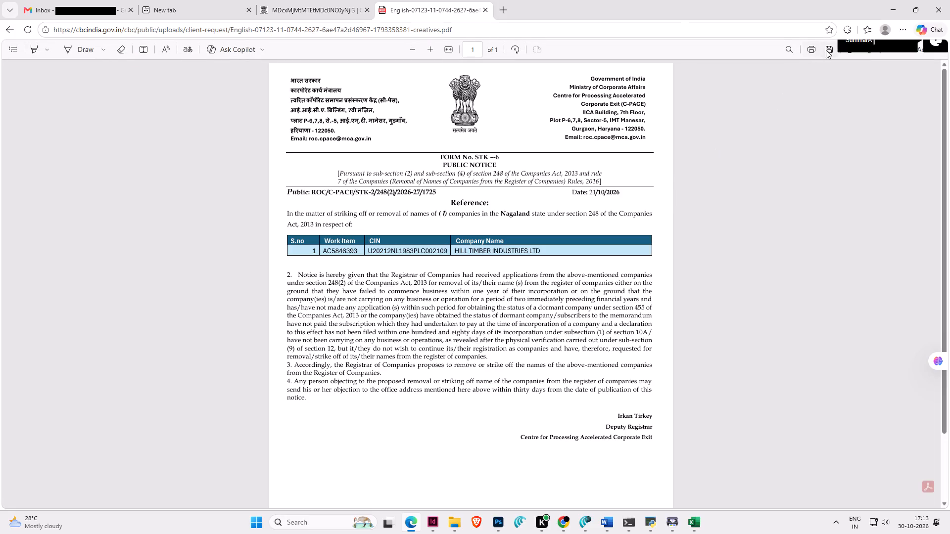
pyautogui.click(827, 49)
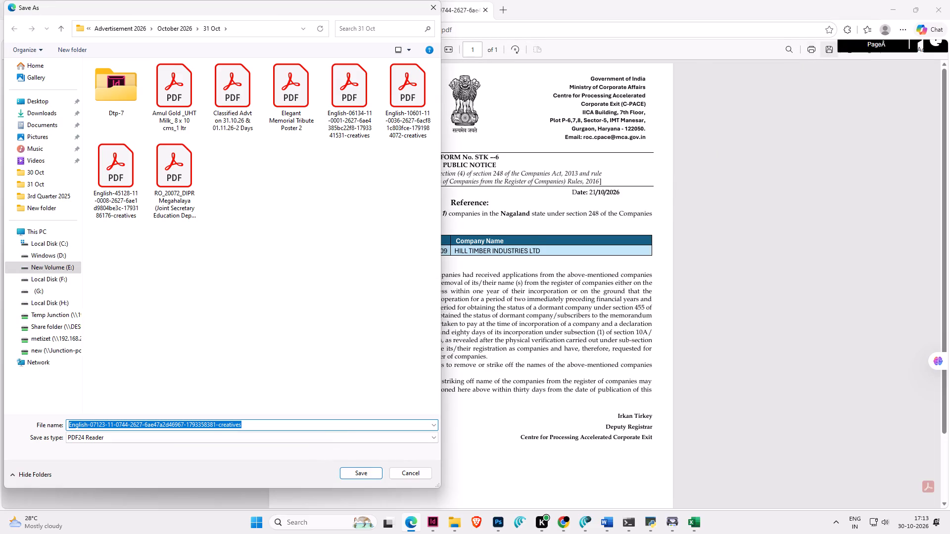
pyautogui.click(367, 471)
# Open the newly saved public notice PDF from the 31 Oct folder in Photoshop.
pyautogui.click(447, 525)
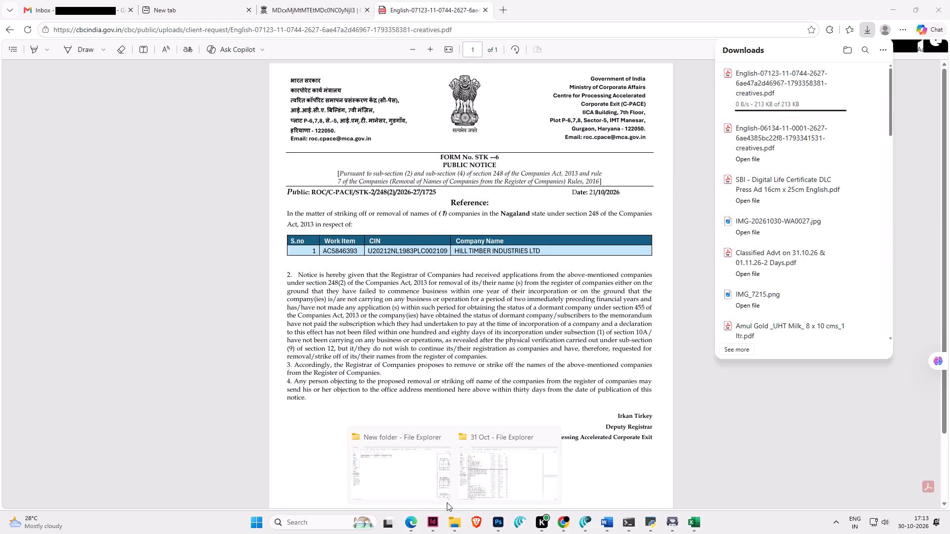
pyautogui.click(479, 465)
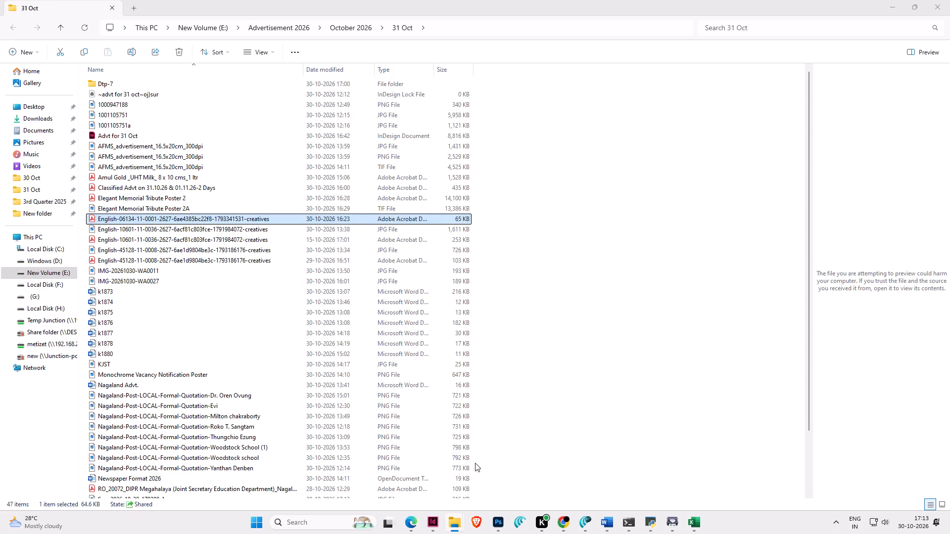
pyautogui.scroll(-11, 325, 378)
pyautogui.click(194, 489)
pyautogui.moveTo(144, 490); pyautogui.dragTo(443, 97)
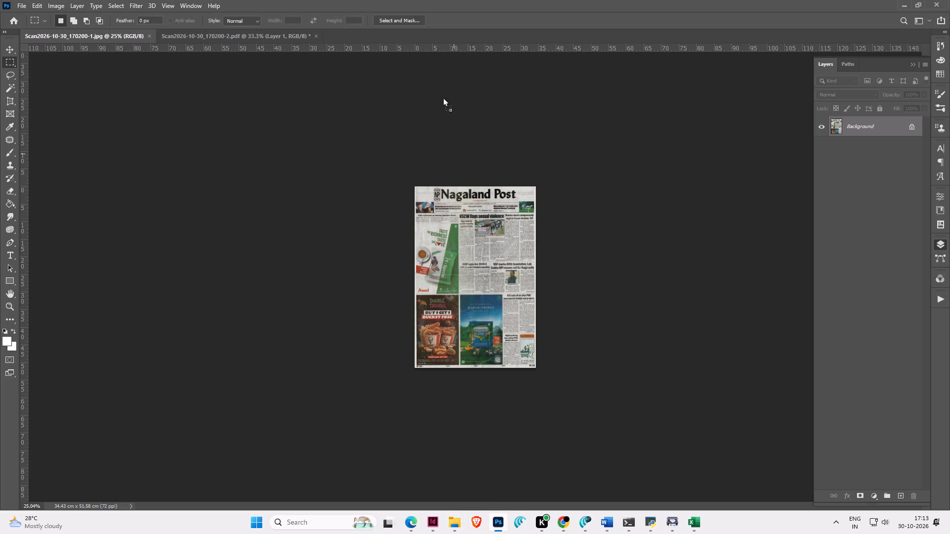
pyautogui.moveTo(443, 97); pyautogui.dragTo(436, 41)
# Open the Release Order list on the Central Bureau of Communication site in Edge to check the public notice's details.
pyautogui.click(414, 523)
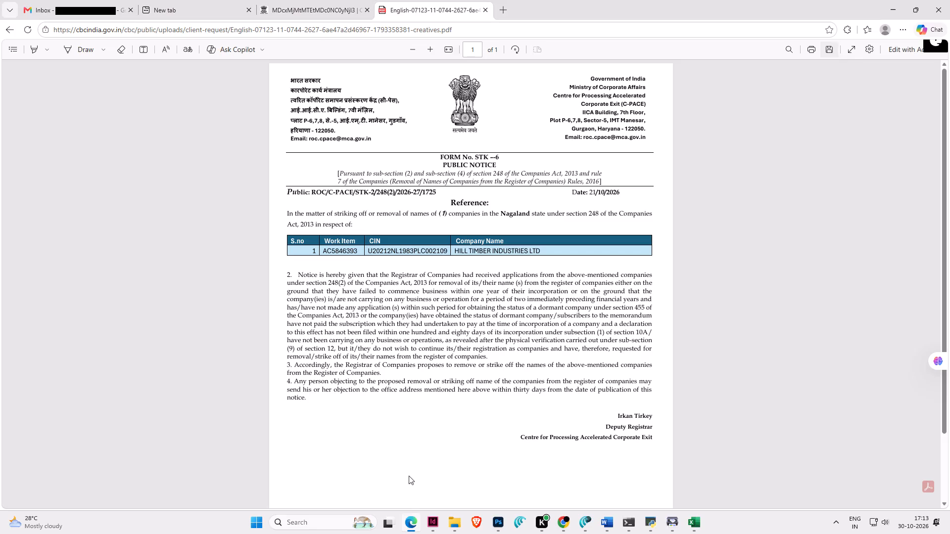
pyautogui.click(298, 12)
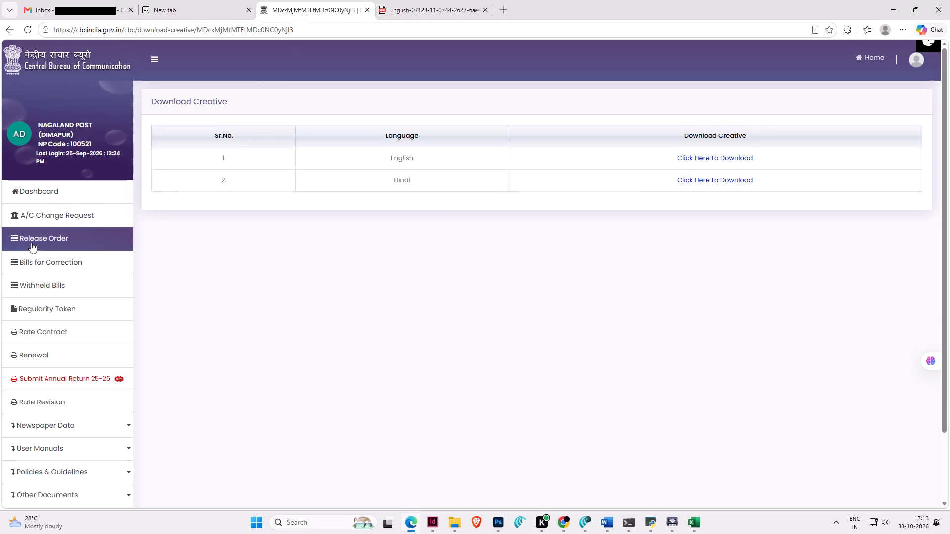
pyautogui.click(31, 242)
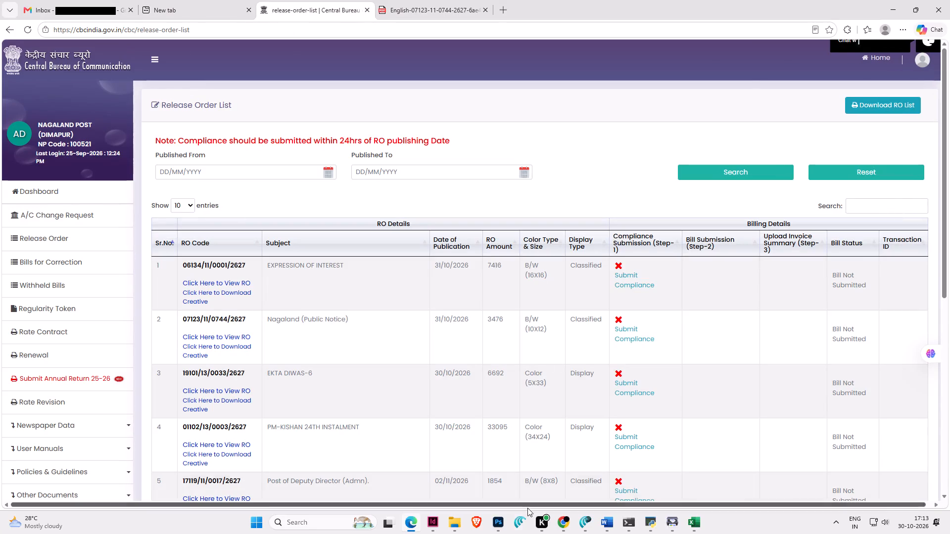
# Switch to Photoshop and import the public notice PDF page with its colour mode set to Grayscale.
pyautogui.click(496, 519)
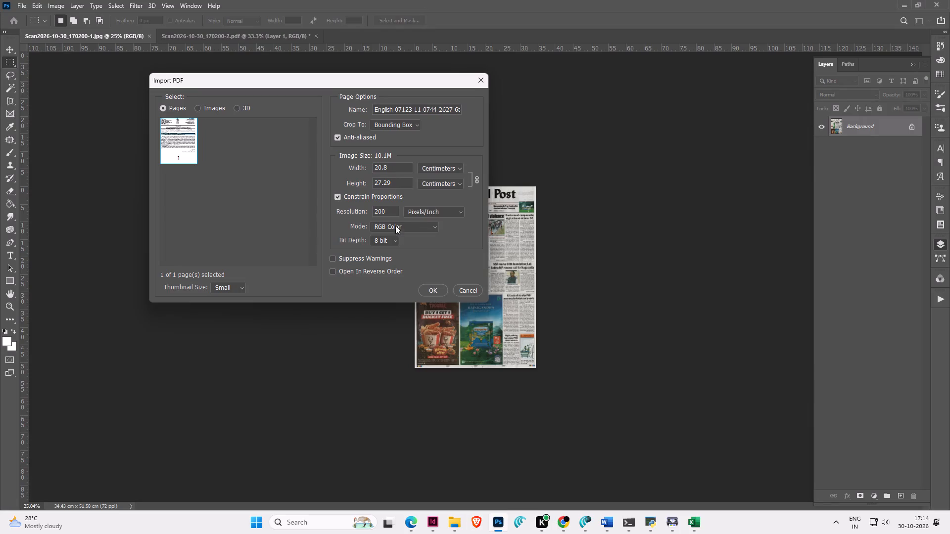
pyautogui.click(395, 223)
pyautogui.click(396, 235)
pyautogui.click(429, 287)
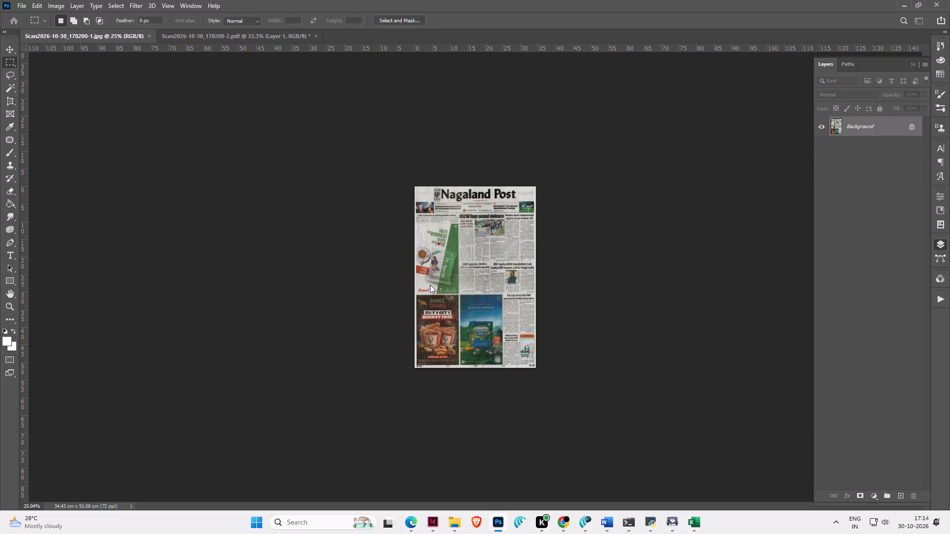
# Select the notice's numbered paragraphs and signature block, move them up to just below the company table, and deselect.
pyautogui.keyDown('alt'); pyautogui.scroll(11, 465, 191); pyautogui.keyUp('alt')
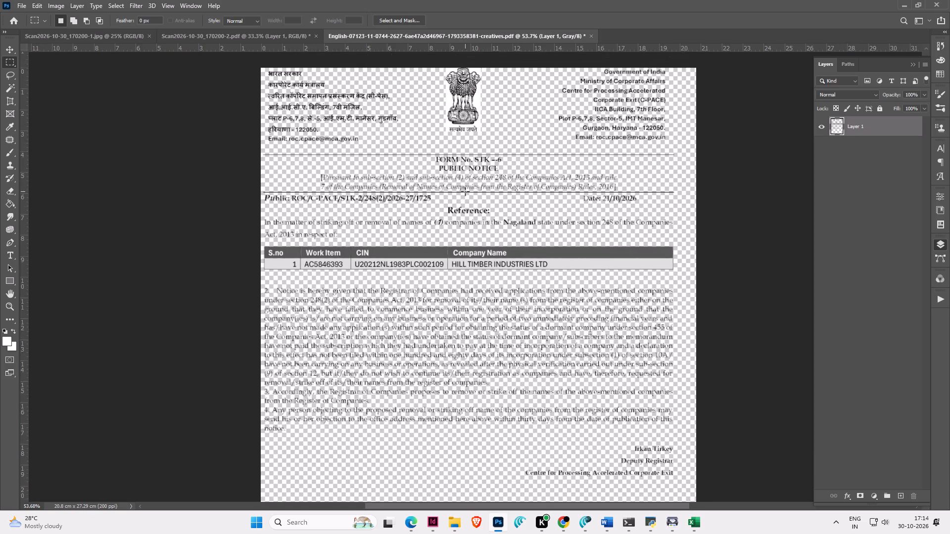
pyautogui.scroll(-3, 465, 191)
pyautogui.moveTo(249, 260); pyautogui.dragTo(690, 472)
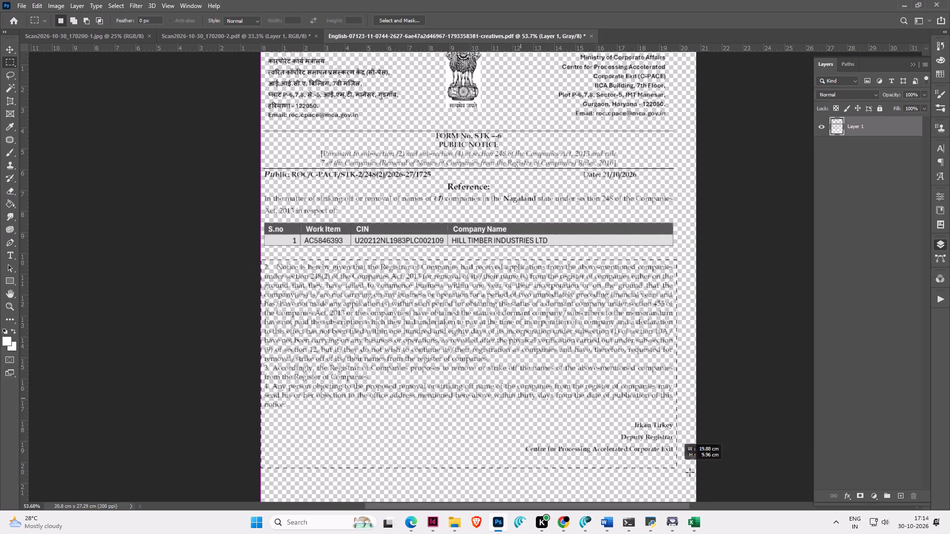
pyautogui.moveTo(690, 472); pyautogui.dragTo(709, 481)
pyautogui.click(10, 48)
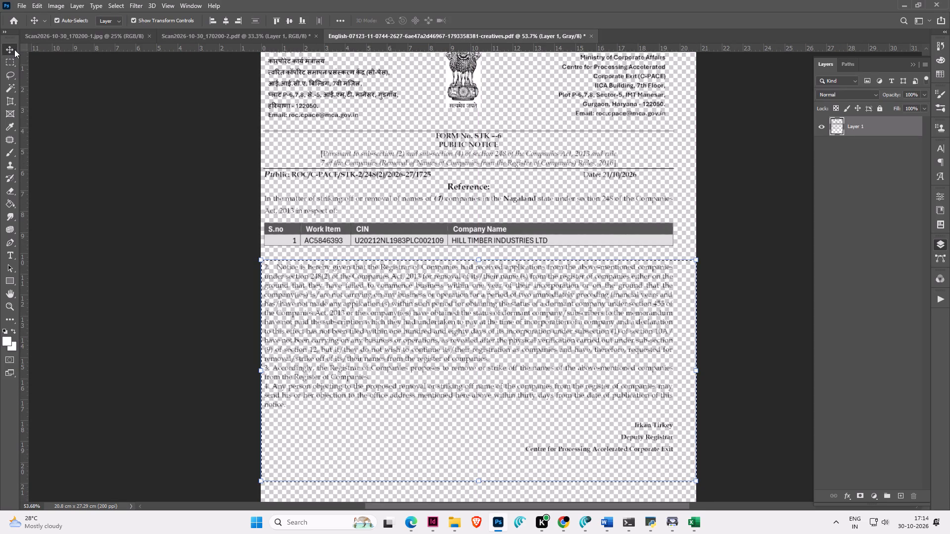
pyautogui.hotkey('shift', 'Up')
pyautogui.hotkey('shift', 'Up')
pyautogui.hotkey('shift', 'Up')
pyautogui.hotkey('shift', 'Up')
pyautogui.hotkey('shift', 'Up')
pyautogui.hotkey('shift', 'Up')
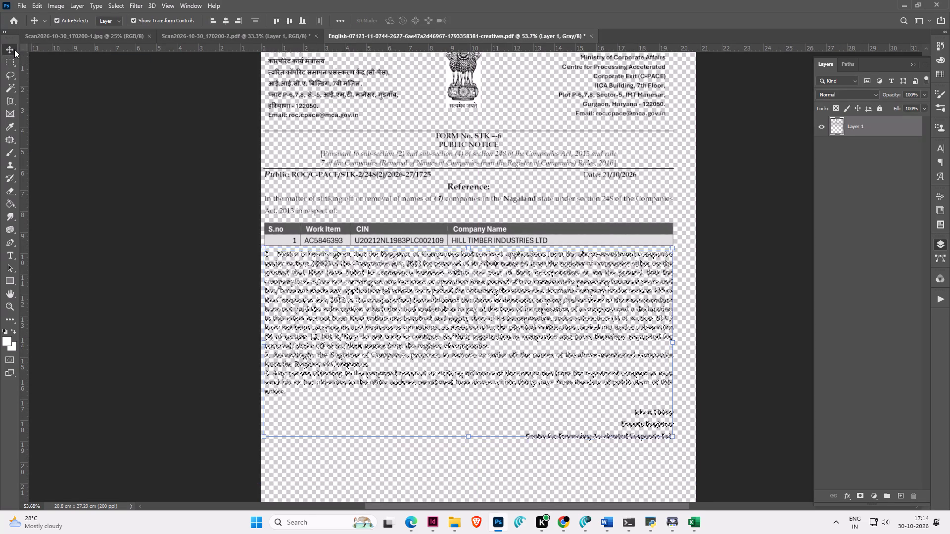
pyautogui.click(10, 62)
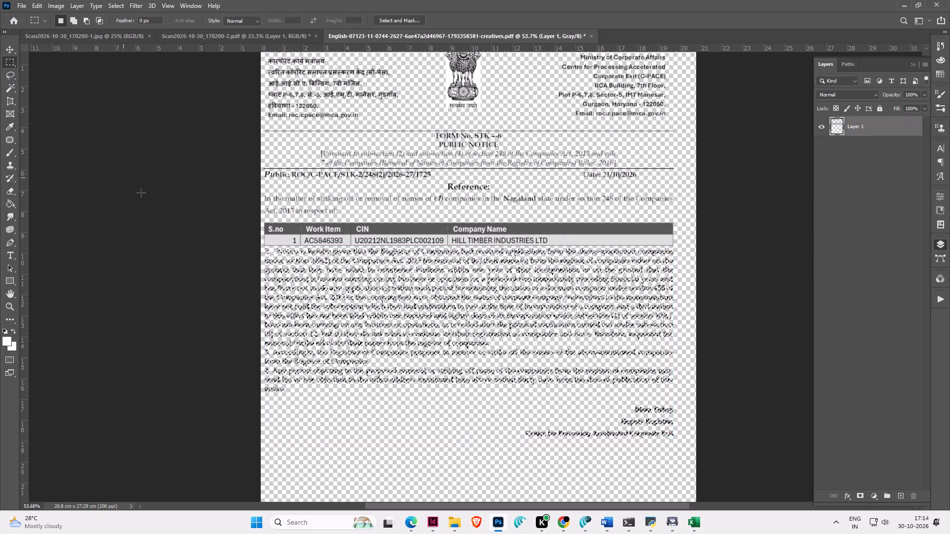
pyautogui.click(153, 200)
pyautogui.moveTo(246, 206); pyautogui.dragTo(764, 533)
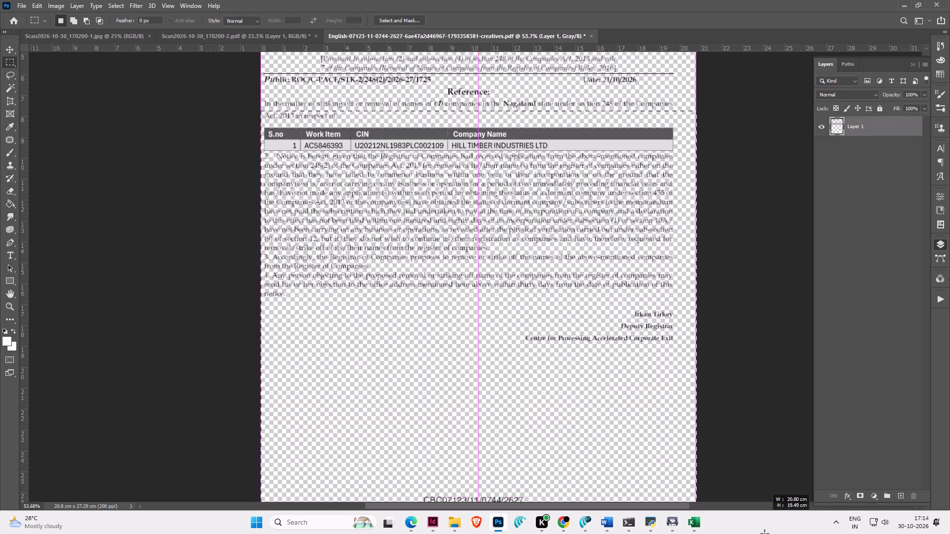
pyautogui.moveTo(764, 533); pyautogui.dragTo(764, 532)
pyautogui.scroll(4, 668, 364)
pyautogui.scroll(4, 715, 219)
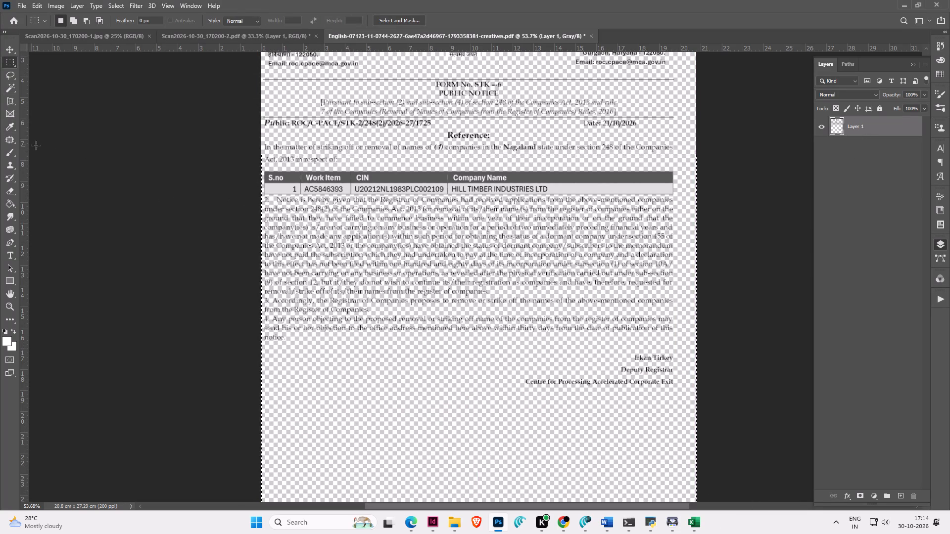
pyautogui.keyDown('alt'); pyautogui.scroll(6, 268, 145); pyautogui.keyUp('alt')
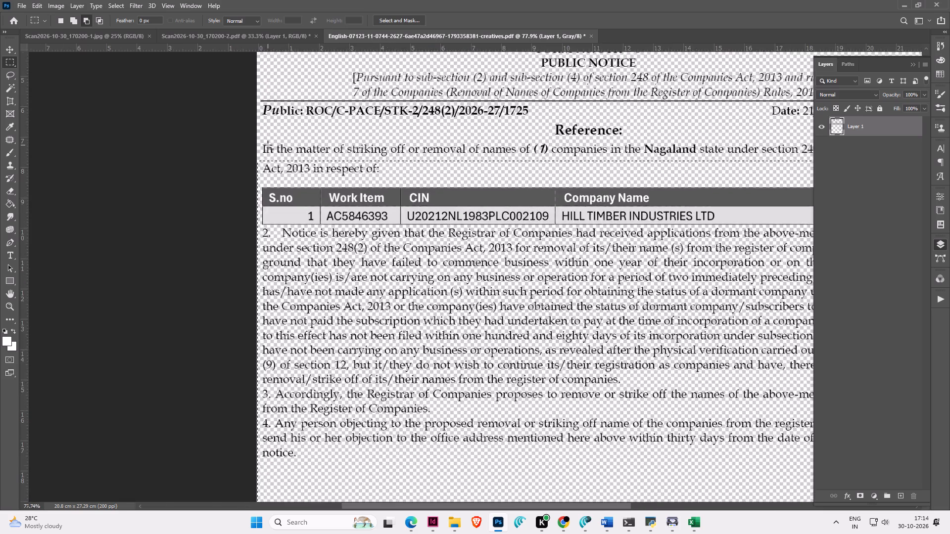
# Add a new layer, fill the whole of it with white, and place it beneath the notice text layer as a background.
pyautogui.click(904, 495)
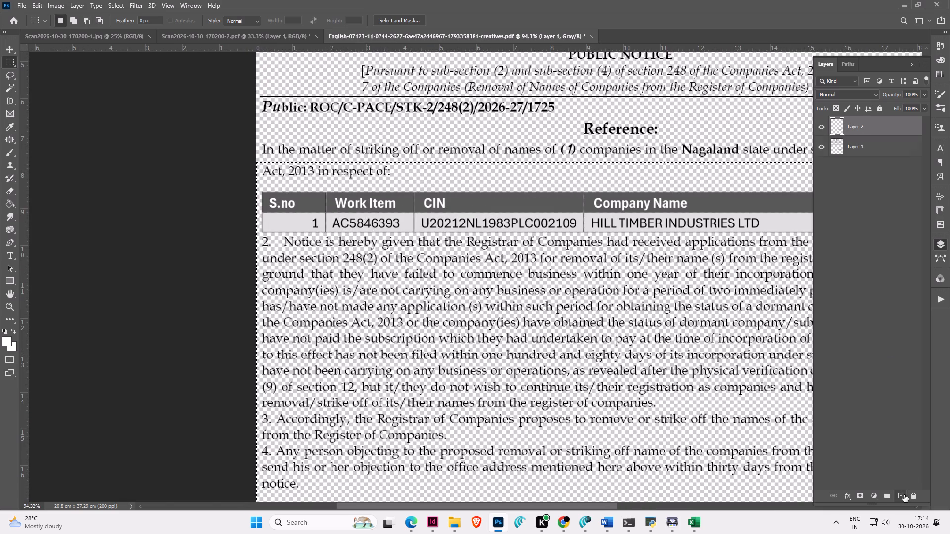
pyautogui.click(869, 123)
pyautogui.hotkey('ctrl', 'BackSpace')
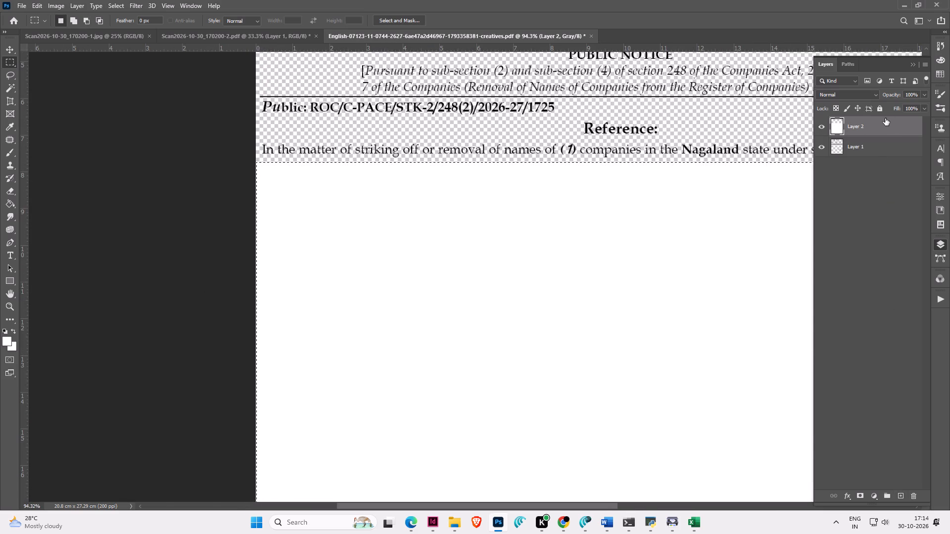
pyautogui.hotkey('ctrl', 'z')
pyautogui.click(862, 145)
pyautogui.click(869, 123)
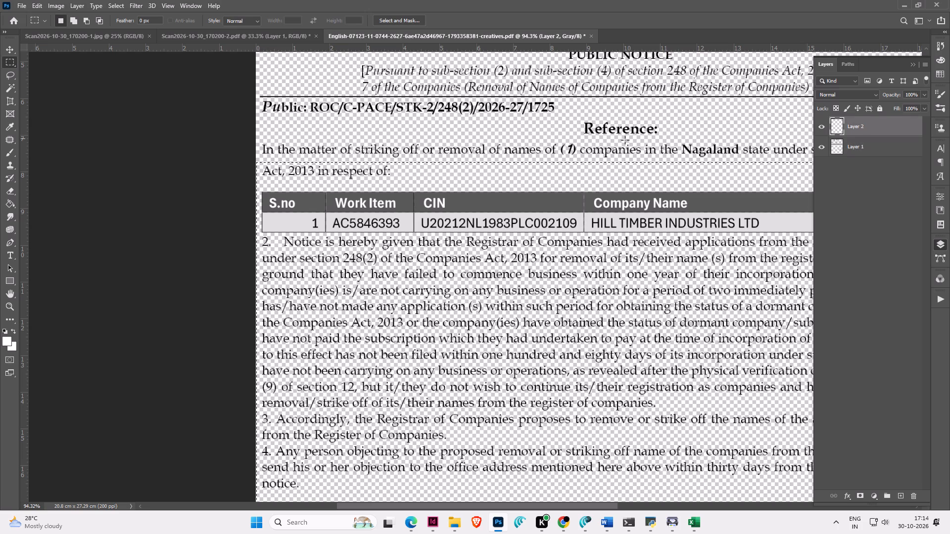
pyautogui.click(9, 59)
pyautogui.click(119, 140)
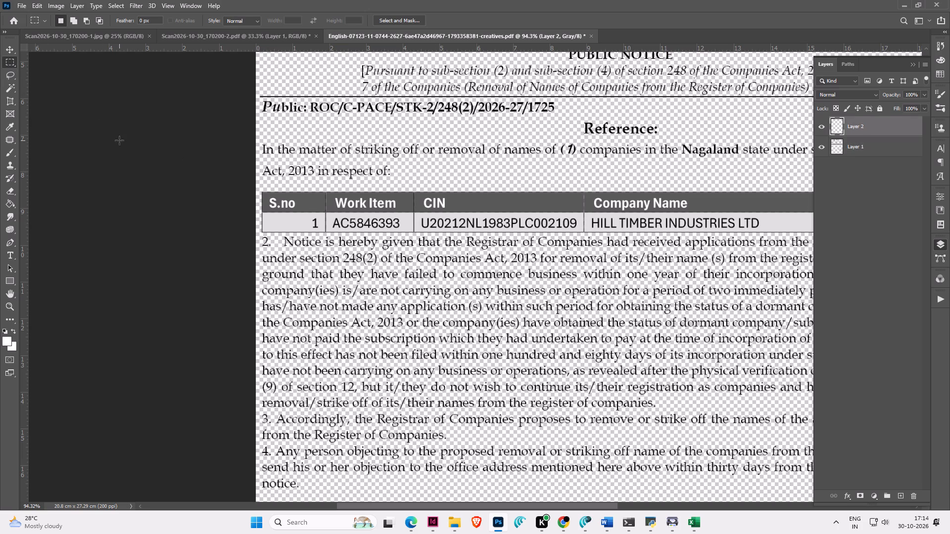
pyautogui.hotkey('ctrl', 'BackSpace')
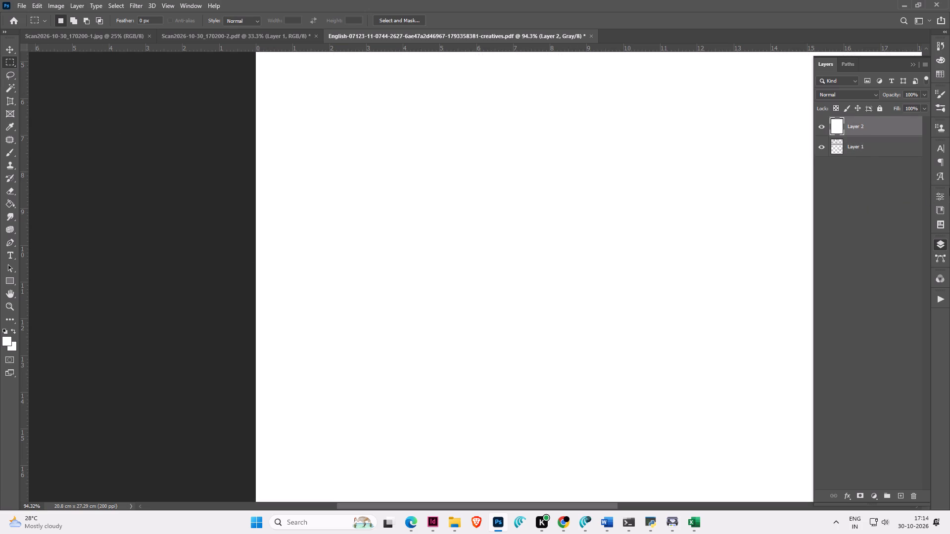
pyautogui.moveTo(864, 130); pyautogui.dragTo(866, 197)
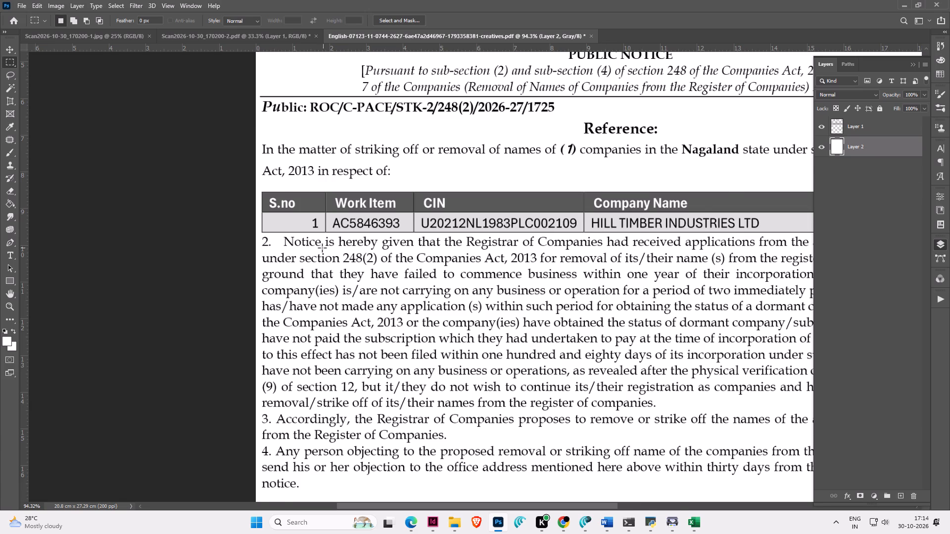
# On the text layer, nudge everything from the line "Act, 2013 in respect of:" through the signature block up slightly, and deselect.
pyautogui.keyDown('alt'); pyautogui.scroll(-8, 322, 248); pyautogui.keyUp('alt')
pyautogui.moveTo(278, 184); pyautogui.dragTo(488, 290)
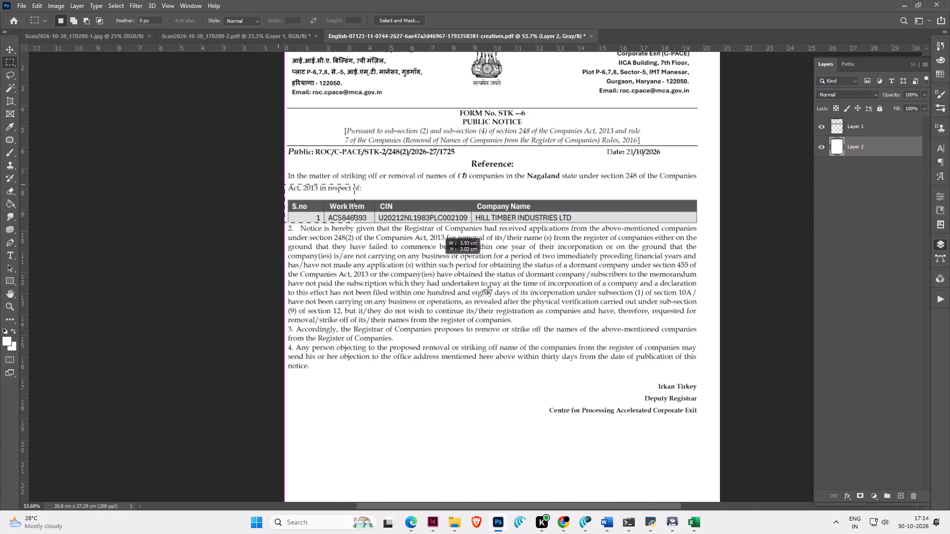
pyautogui.moveTo(488, 290); pyautogui.dragTo(728, 452)
pyautogui.press('Up')
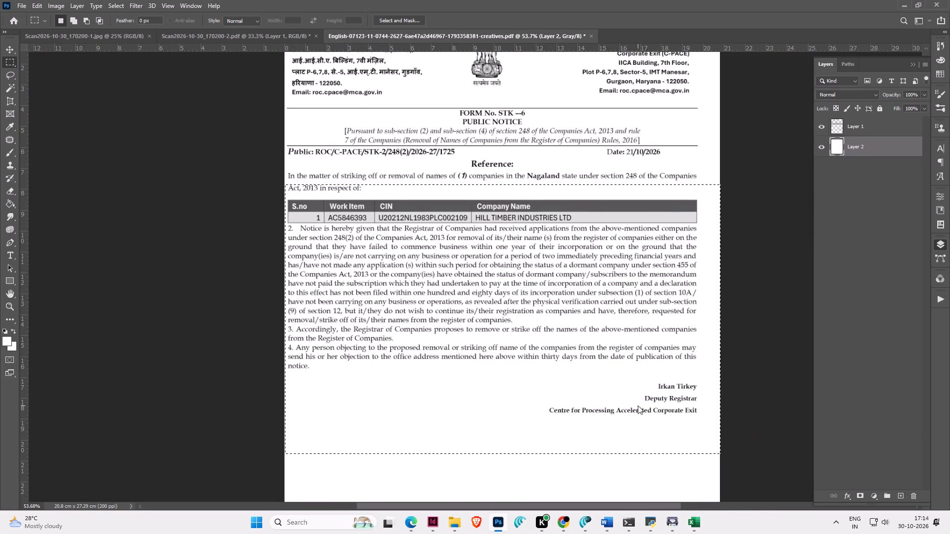
pyautogui.press('Up')
pyautogui.press('Up')
pyautogui.press('Up')
pyautogui.press('Up')
pyautogui.click(853, 128)
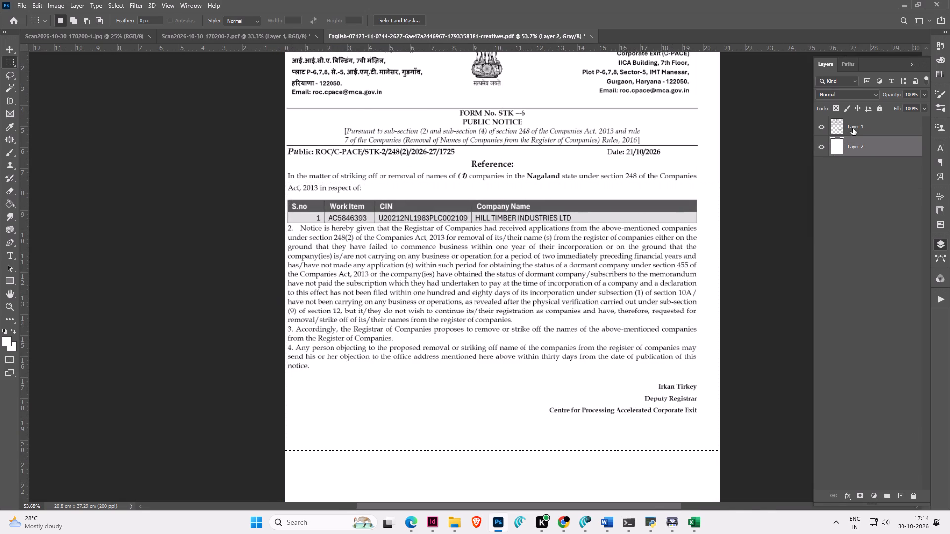
pyautogui.click(11, 52)
pyautogui.press('Up')
pyautogui.press('Up')
pyautogui.press('Up')
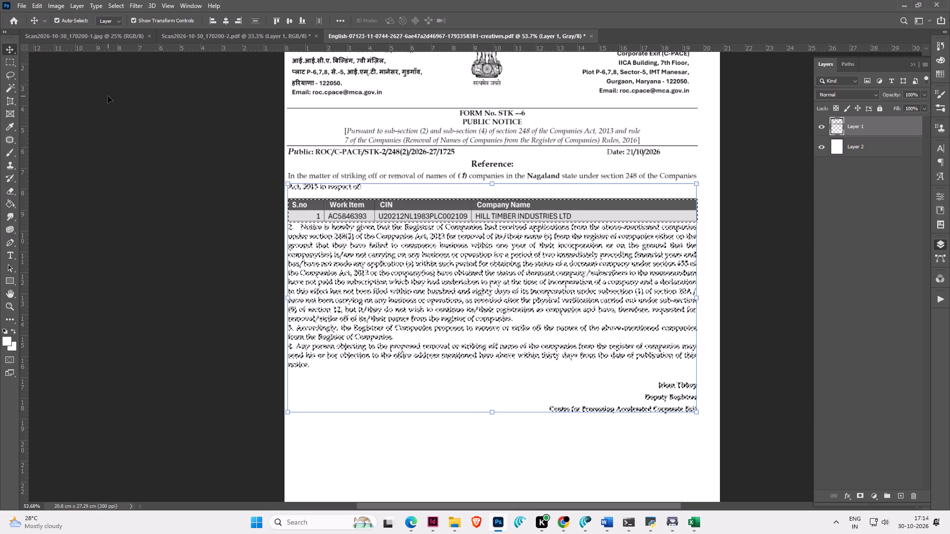
pyautogui.press('Up')
pyautogui.press('Up')
pyautogui.press('Up')
pyautogui.press('Up')
pyautogui.press('Down')
pyautogui.press('Down')
pyautogui.press('Down')
pyautogui.press('Down')
pyautogui.press('Down')
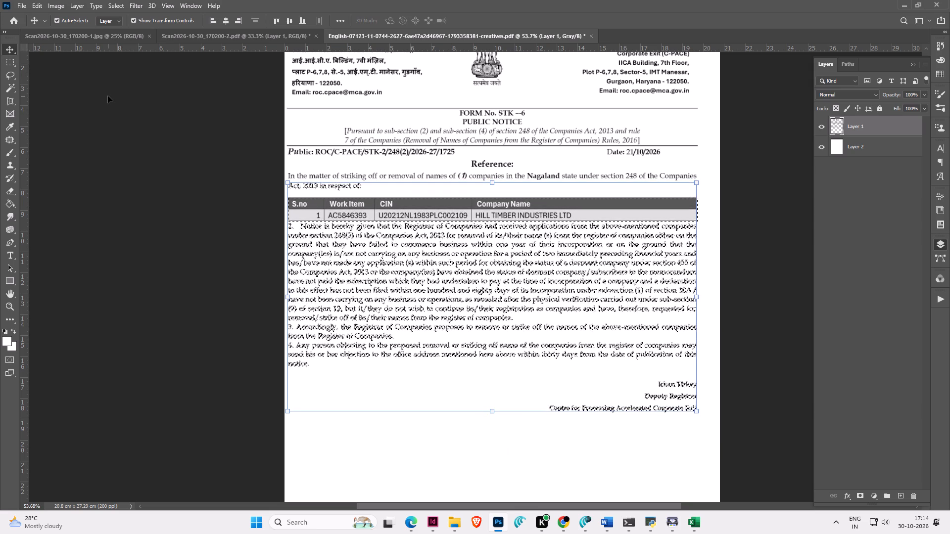
pyautogui.press('Down')
pyautogui.press('Down')
pyautogui.press('Up')
pyautogui.press('Down')
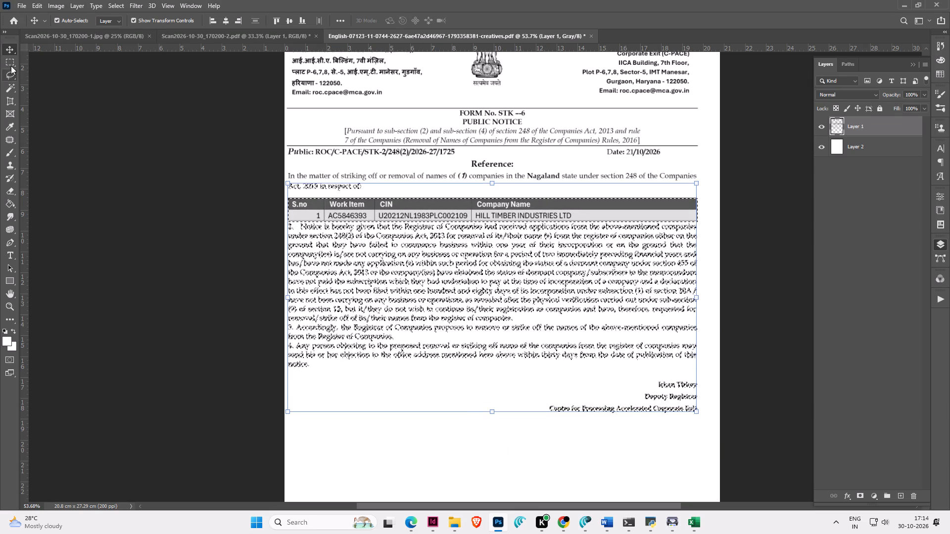
pyautogui.click(11, 66)
pyautogui.click(281, 149)
# Select the notice from the "Reference:" heading through the signature block and nudge it up slightly, closer to the Public/Date line.
pyautogui.moveTo(286, 162); pyautogui.dragTo(763, 357)
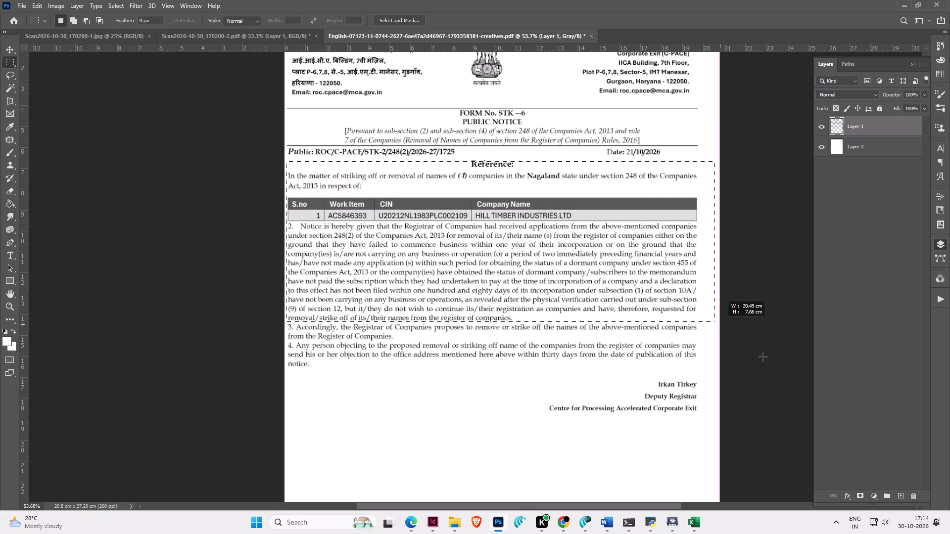
pyautogui.moveTo(763, 357); pyautogui.dragTo(807, 471)
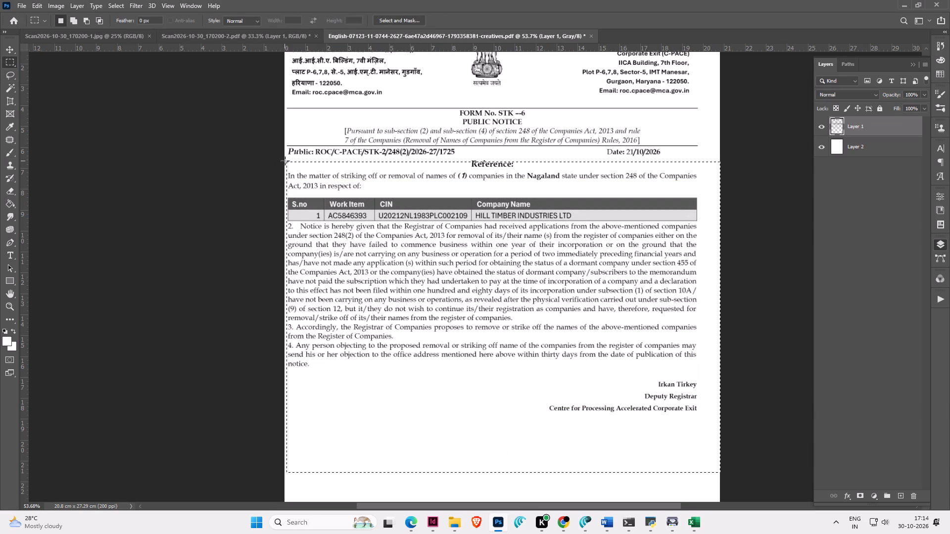
pyautogui.moveTo(285, 161); pyautogui.dragTo(817, 454)
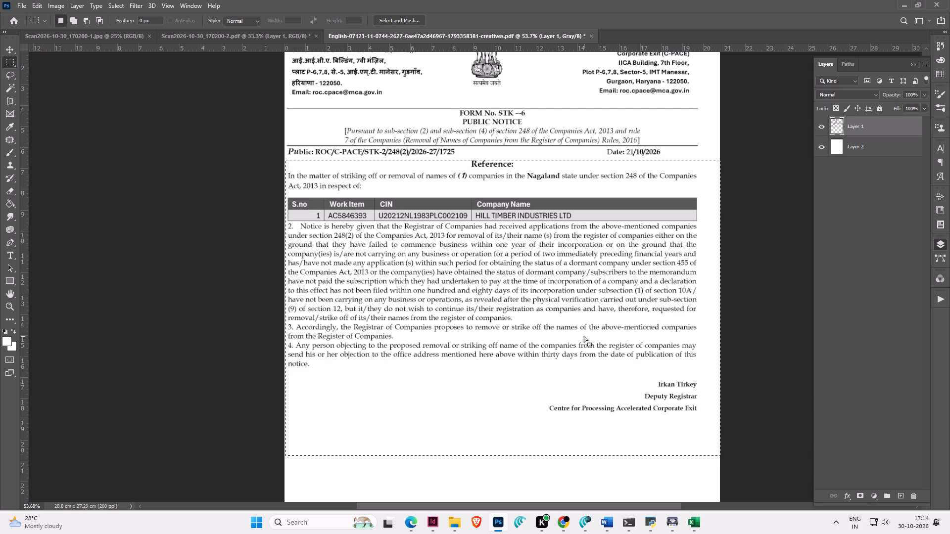
pyautogui.press('Up')
pyautogui.press('Up')
pyautogui.press('Up')
pyautogui.click(8, 47)
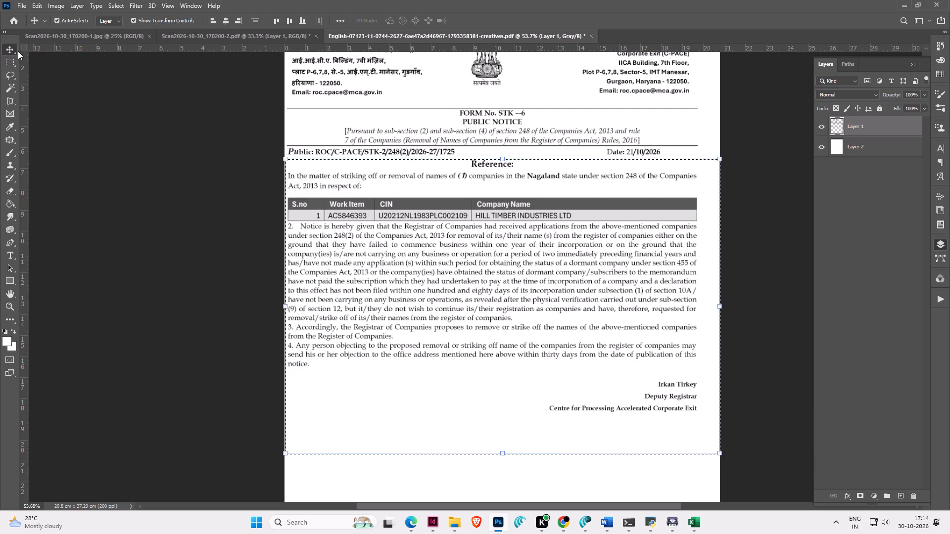
pyautogui.press('Up')
pyautogui.press('Up')
pyautogui.press('Up')
pyautogui.press('Up')
# Select everything from the rule above "FORM No. STK –6" downward, move it up closer to the letterhead, and deselect.
pyautogui.click(11, 60)
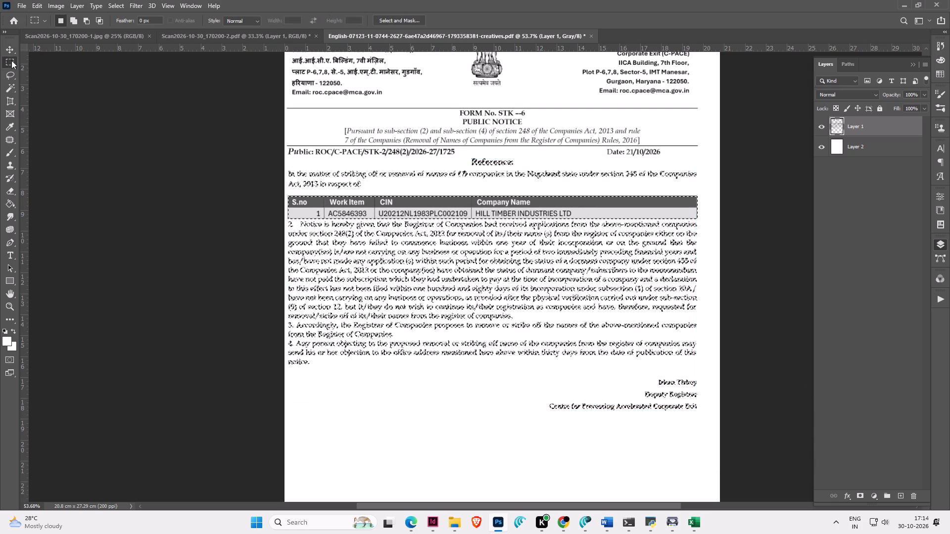
pyautogui.moveTo(281, 105); pyautogui.dragTo(863, 533)
pyautogui.scroll(12, 475, 266)
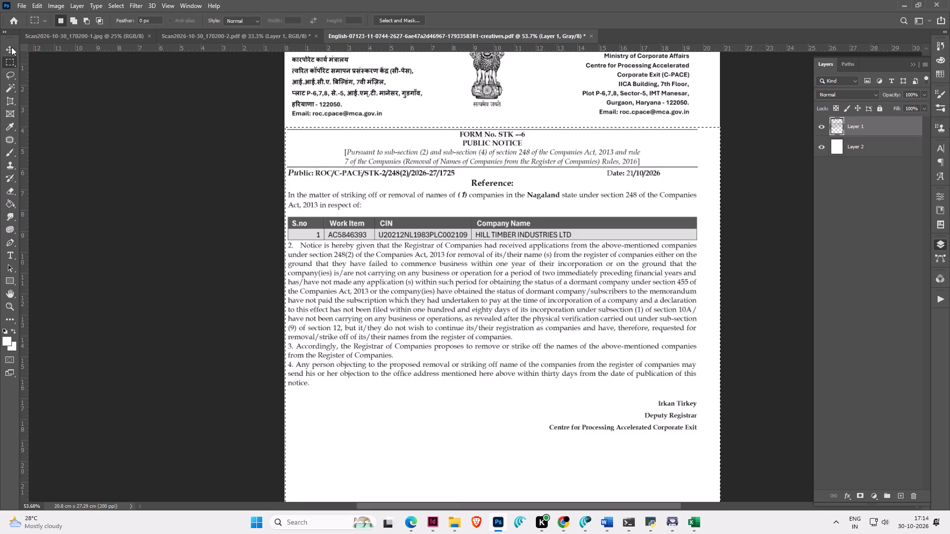
pyautogui.click(11, 47)
pyautogui.hotkey('shift', 'Up')
pyautogui.hotkey('shift', 'Up')
pyautogui.hotkey('shift', 'Up')
pyautogui.hotkey('shift', 'Up')
pyautogui.press('Down')
pyautogui.press('Down')
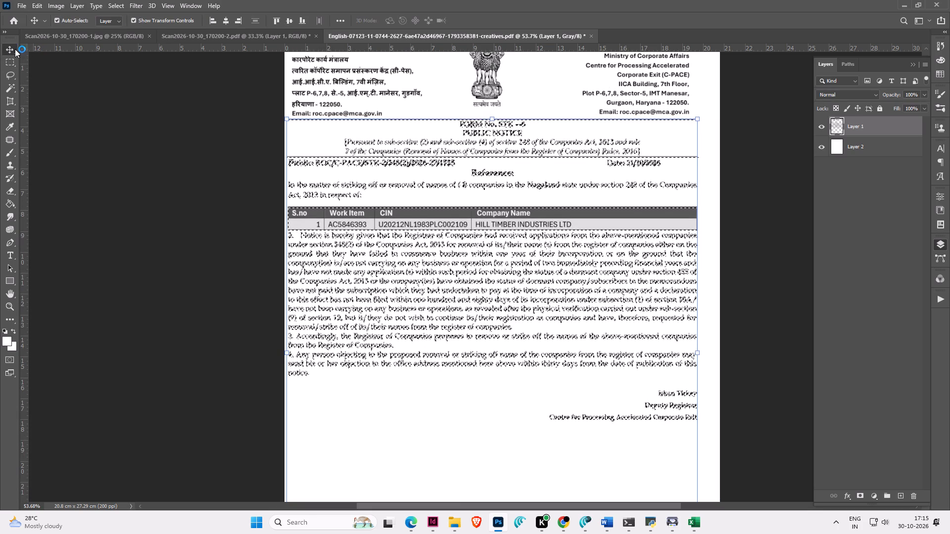
pyautogui.press('Down')
pyautogui.press('Down')
pyautogui.scroll(-2, 571, 371)
pyautogui.click(11, 64)
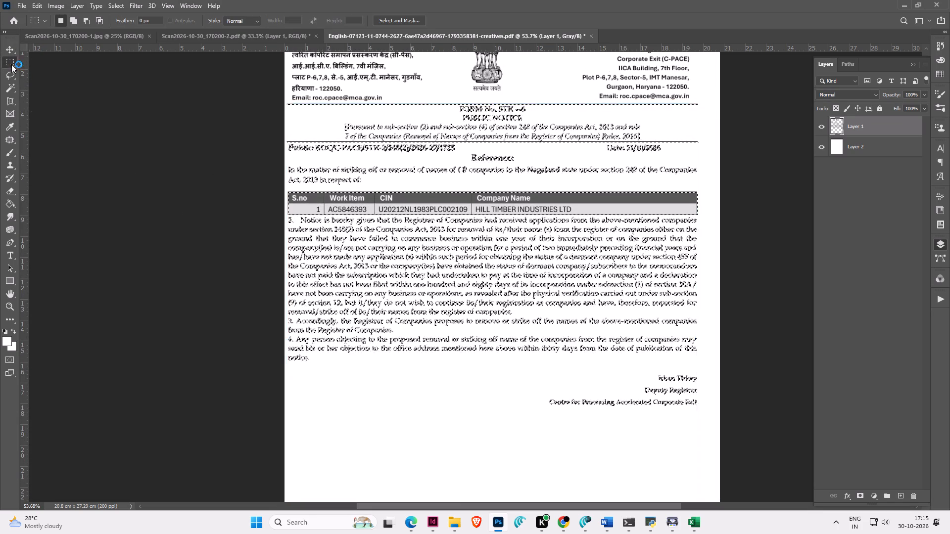
pyautogui.click(137, 297)
# Select the signature block's "Centre for Processing Accelerated Corporate Exit" line and nudge it up slightly towards "Deputy Registrar".
pyautogui.moveTo(230, 468); pyautogui.dragTo(760, 400)
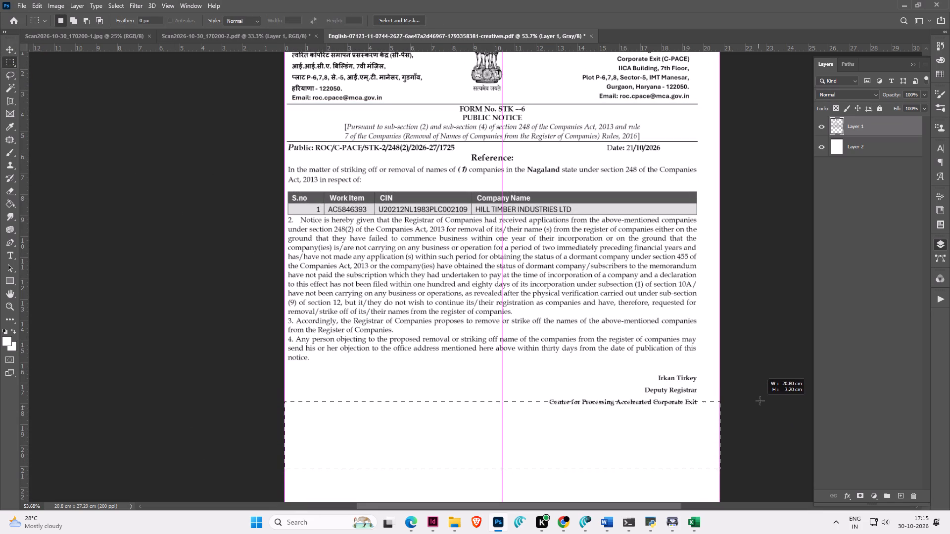
pyautogui.moveTo(760, 400); pyautogui.dragTo(762, 398)
pyautogui.click(10, 48)
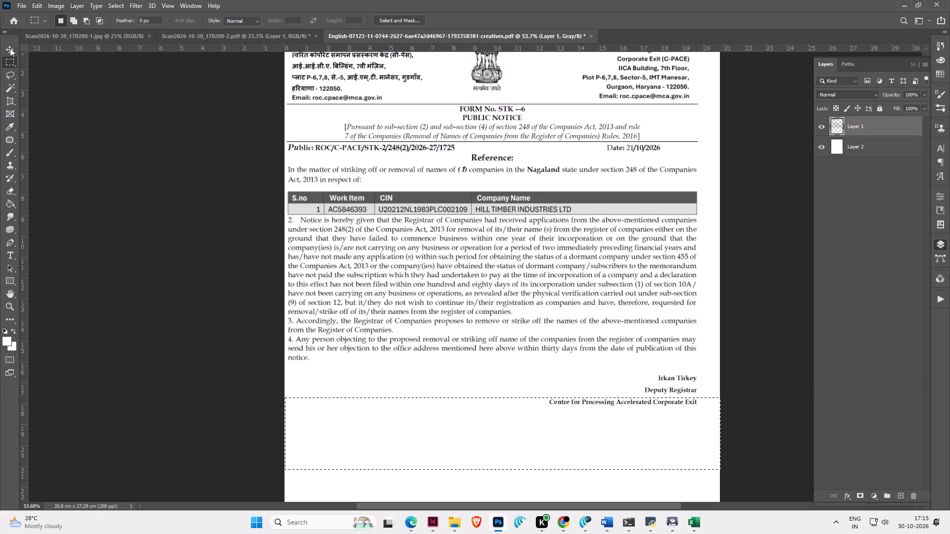
pyautogui.press('Up')
pyautogui.press('Up')
pyautogui.press('Up')
pyautogui.press('Up')
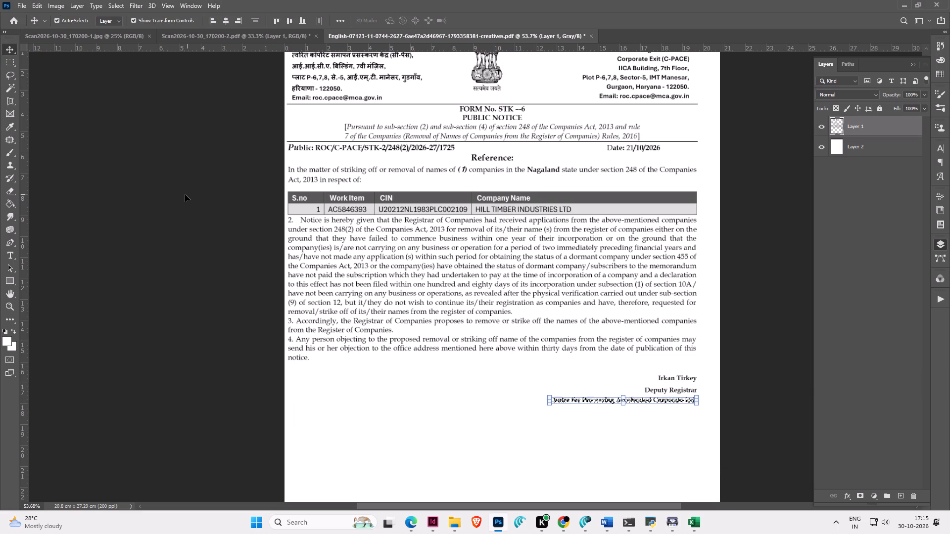
pyautogui.press('Up')
pyautogui.click(11, 59)
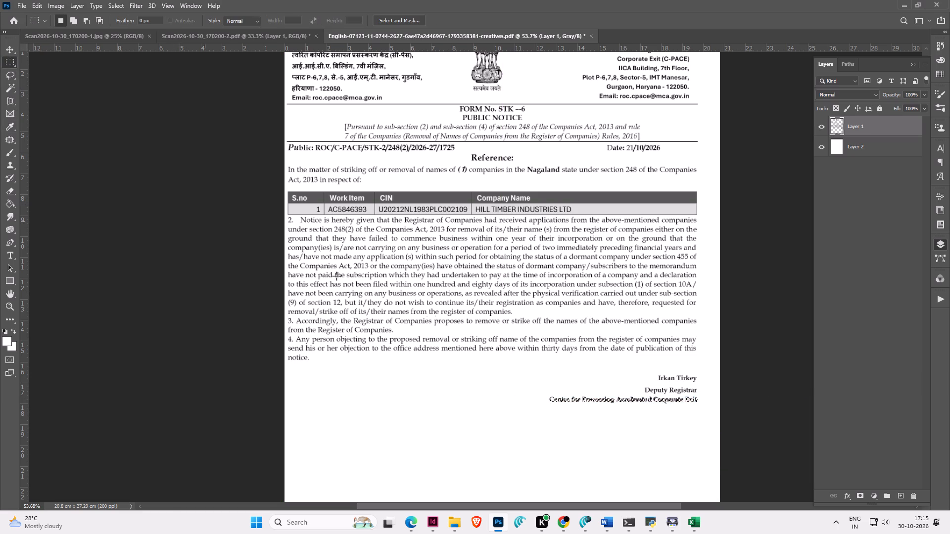
# Select the signature block's "Deputy Registrar" and "Centre for Processing Accelerated Corporate Exit" lines and nudge them up slightly towards the name.
pyautogui.keyDown('shift'); pyautogui.moveTo(639, 386); pyautogui.dragTo(727, 409); pyautogui.keyUp('shift')
pyautogui.click(11, 47)
pyautogui.press('Up')
pyautogui.press('Up')
pyautogui.press('Up')
pyautogui.press('Up')
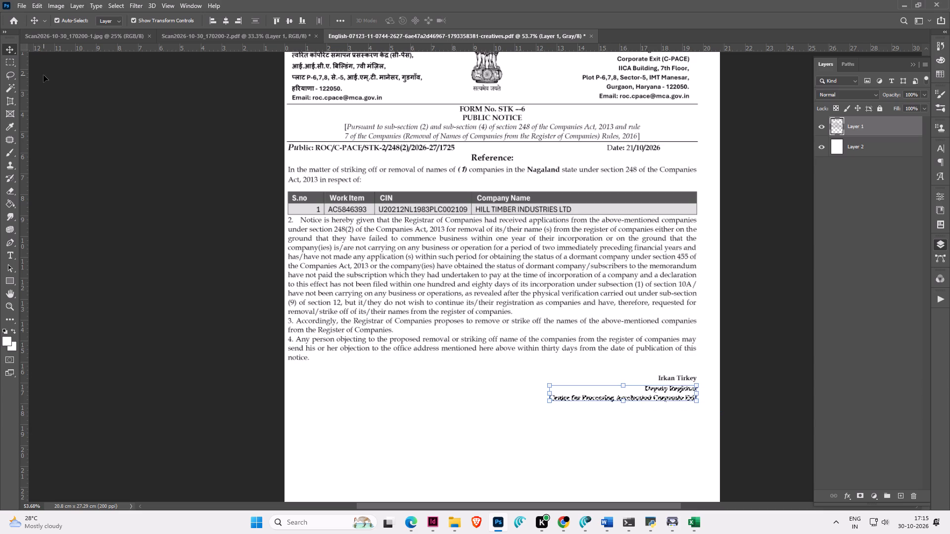
pyautogui.press('Up')
pyautogui.press('Up')
# Select the whole three-line signature block and nudge it up closer to the last paragraph of the notice.
pyautogui.click(4, 60)
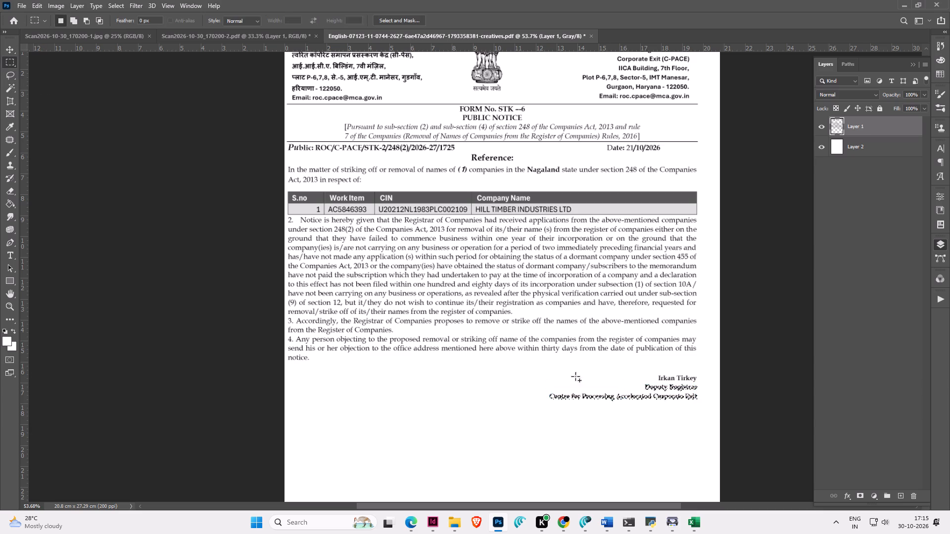
pyautogui.keyDown('shift'); pyautogui.moveTo(633, 372); pyautogui.dragTo(747, 405); pyautogui.keyUp('shift')
pyautogui.click(13, 51)
pyautogui.press('Up')
pyautogui.press('Up')
pyautogui.press('Up')
pyautogui.press('Up')
pyautogui.press('Up')
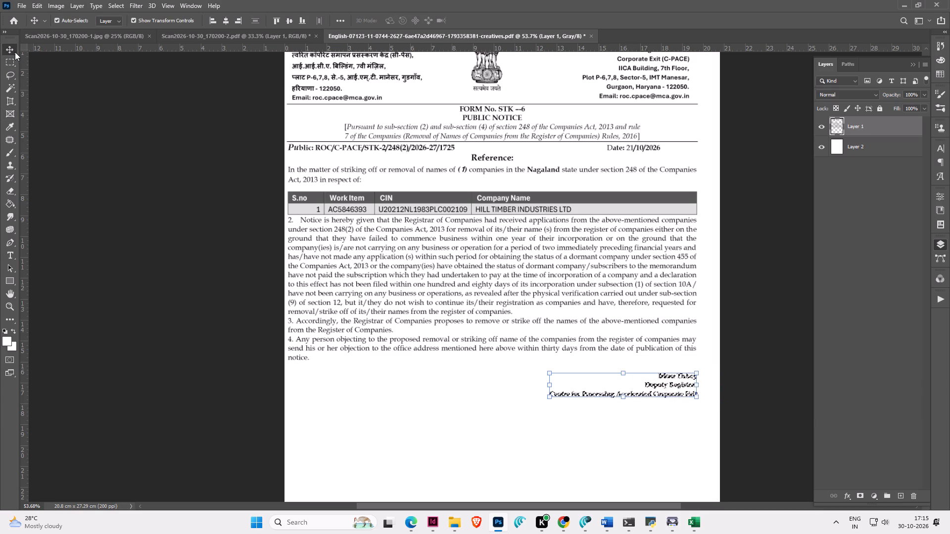
pyautogui.press('Up')
pyautogui.press('Up')
pyautogui.press('Up')
pyautogui.press('Up')
pyautogui.press('Up')
pyautogui.press('Up')
pyautogui.press('Up')
pyautogui.press('Up')
pyautogui.press('Up')
pyautogui.press('Up')
pyautogui.press('Up')
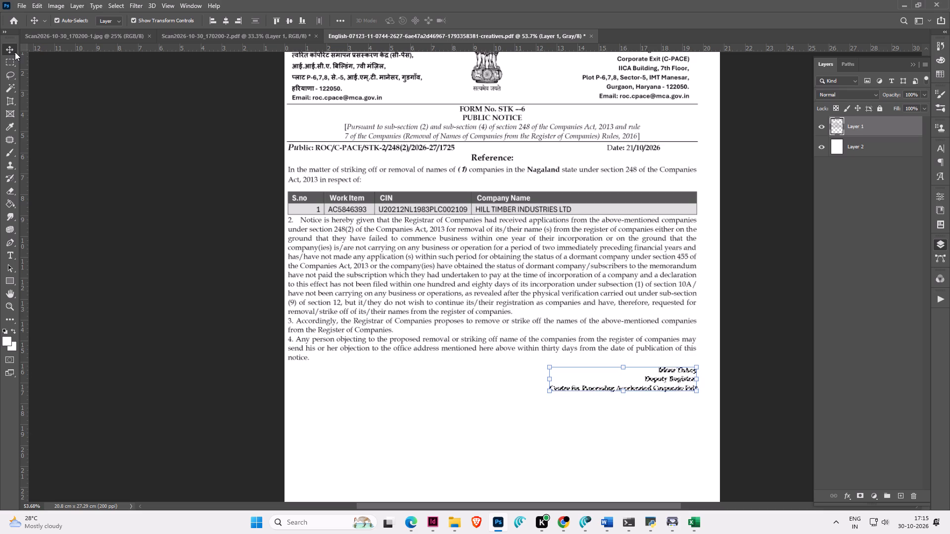
pyautogui.press('Up')
pyautogui.press('Up')
pyautogui.press('Up')
# Crop the document to the notice from letterhead through signature block, about 19.9 x 17.7 cm, excluding the CBC number below.
pyautogui.scroll(4, 469, 255)
pyautogui.scroll(-6, 470, 255)
pyautogui.scroll(1, 470, 255)
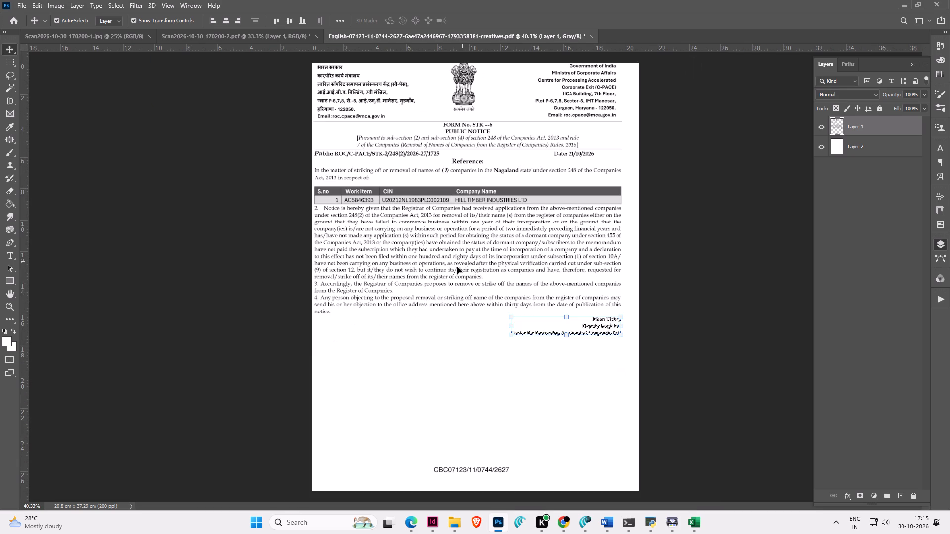
pyautogui.click(11, 60)
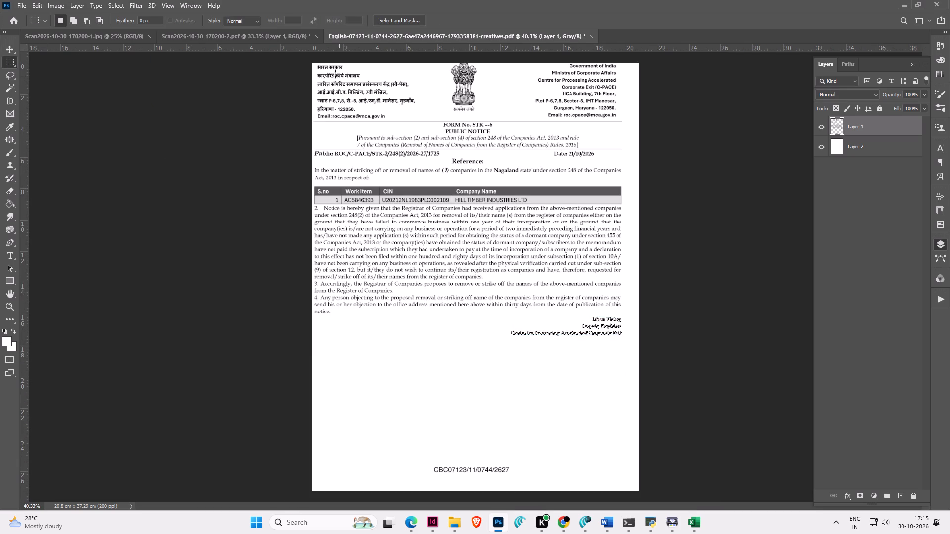
pyautogui.moveTo(308, 58); pyautogui.dragTo(625, 336)
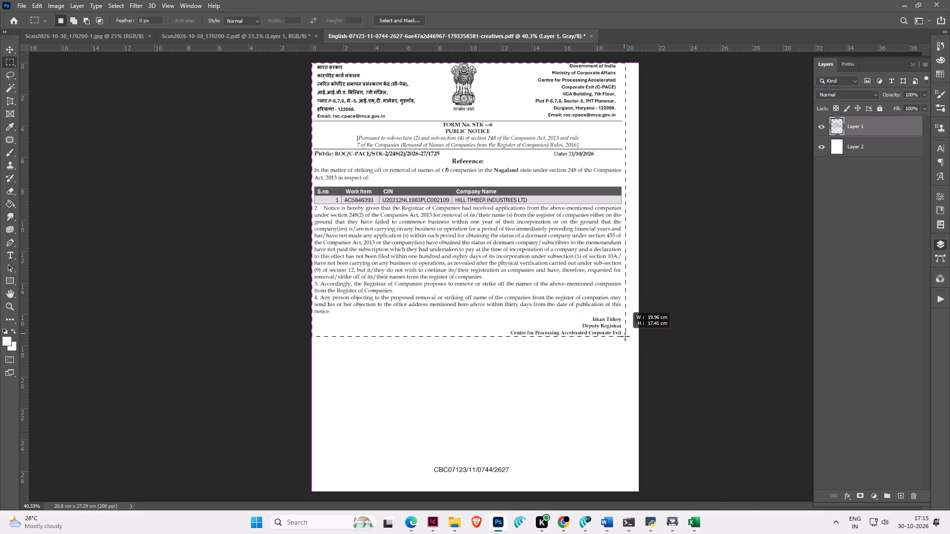
pyautogui.moveTo(625, 336); pyautogui.dragTo(624, 340)
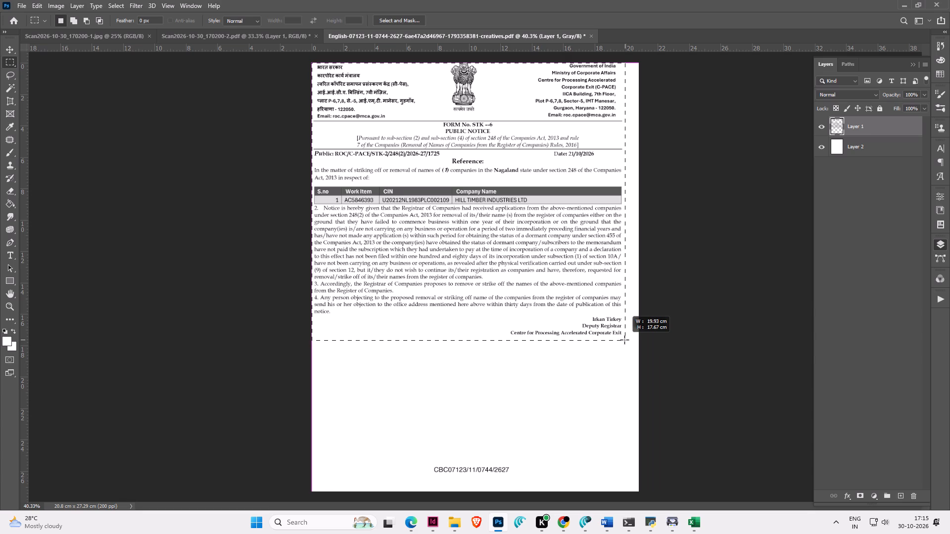
pyautogui.moveTo(624, 340); pyautogui.dragTo(624, 340)
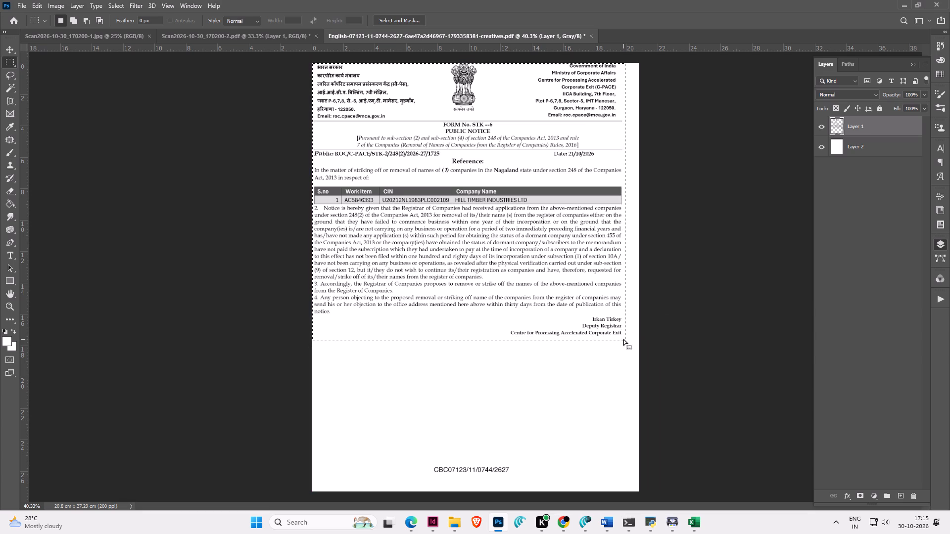
pyautogui.hotkey('alt', 'i')
pyautogui.hotkey('alt', 'p')
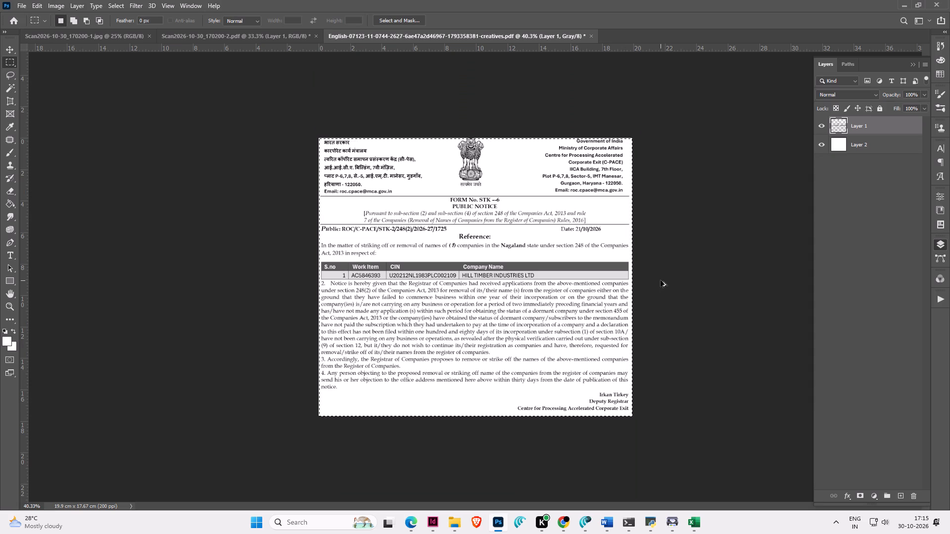
# Select everything from the company table through the signature block and nudge it up slightly towards "Act, 2013 in respect of:".
pyautogui.click(205, 248)
pyautogui.moveTo(299, 259); pyautogui.dragTo(676, 496)
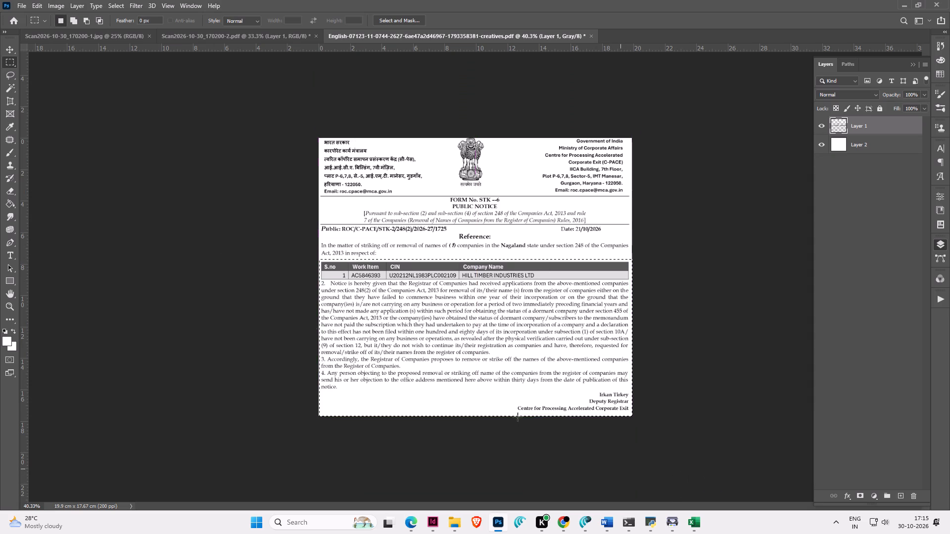
pyautogui.click(9, 47)
pyautogui.press('Up')
pyautogui.press('Up')
pyautogui.press('Up')
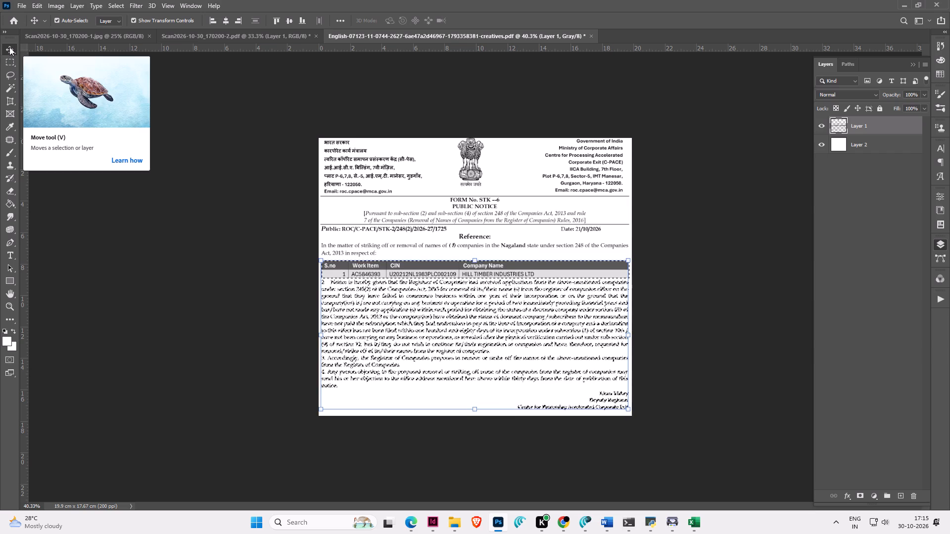
pyautogui.press('Up')
pyautogui.press('Up')
pyautogui.press('Up')
pyautogui.press('Down')
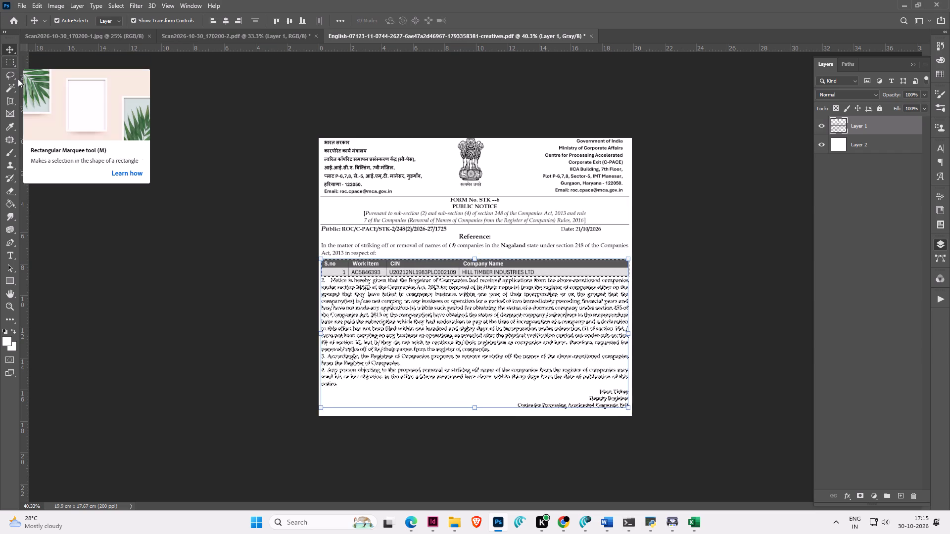
pyautogui.click(68, 104)
pyautogui.click(137, 132)
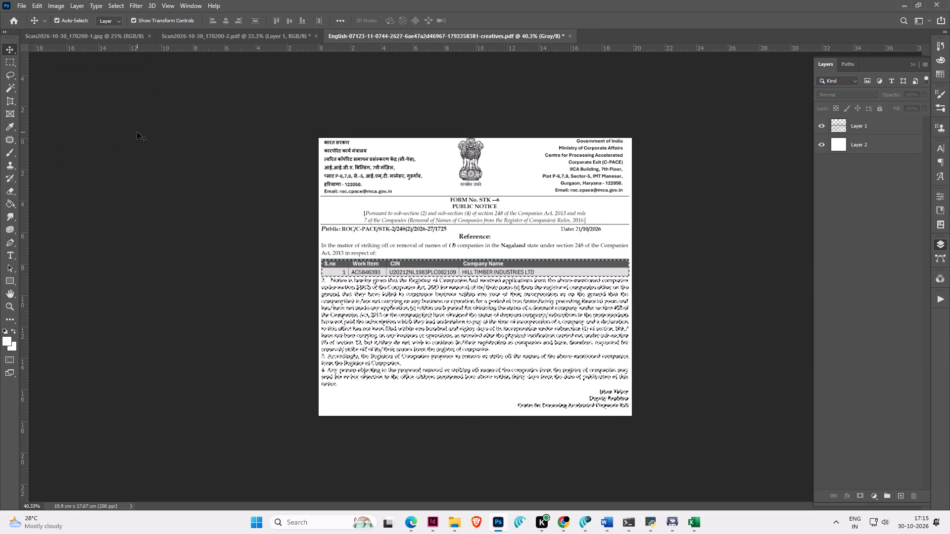
pyautogui.click(137, 132)
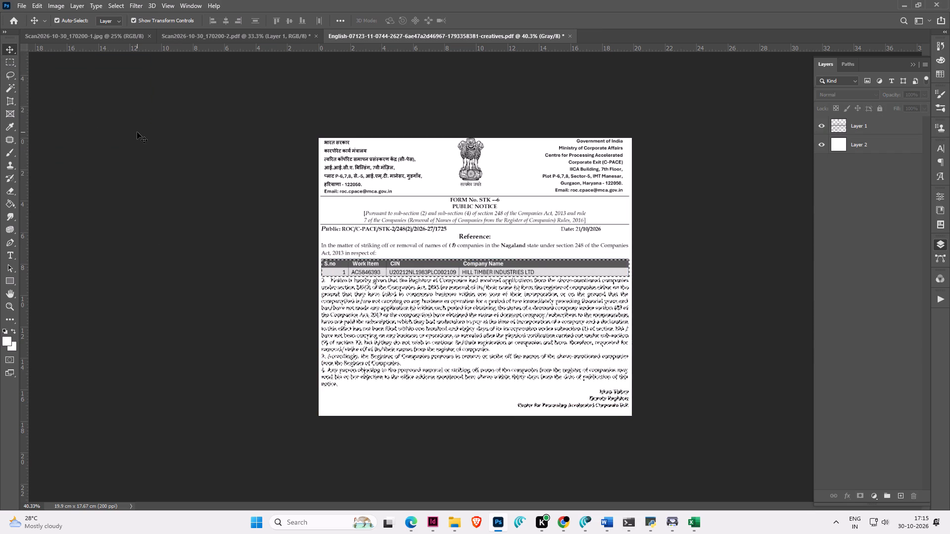
pyautogui.click(212, 115)
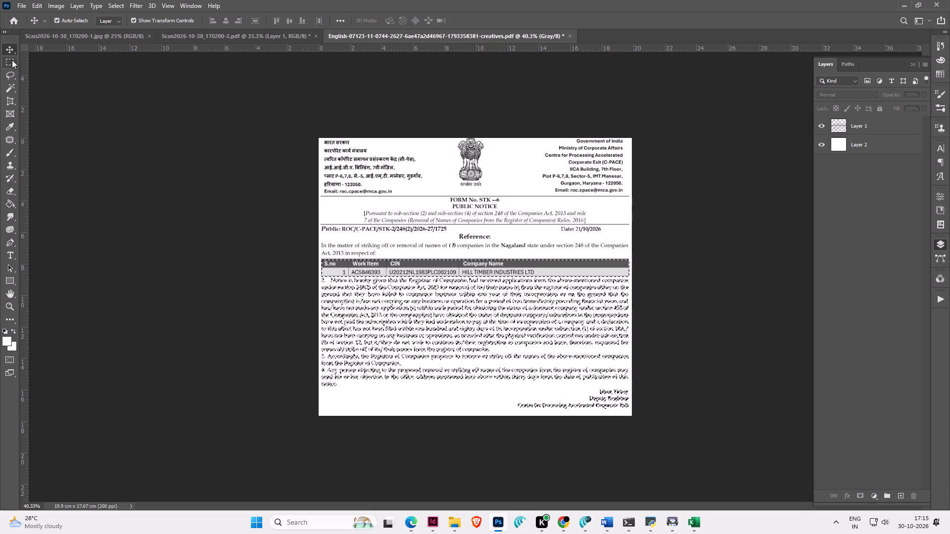
# Crop the spare white space below the signature block, leaving the notice about 19.9 x 17.3 cm.
pyautogui.click(12, 60)
pyautogui.click(135, 135)
pyautogui.moveTo(254, 116); pyautogui.dragTo(747, 411)
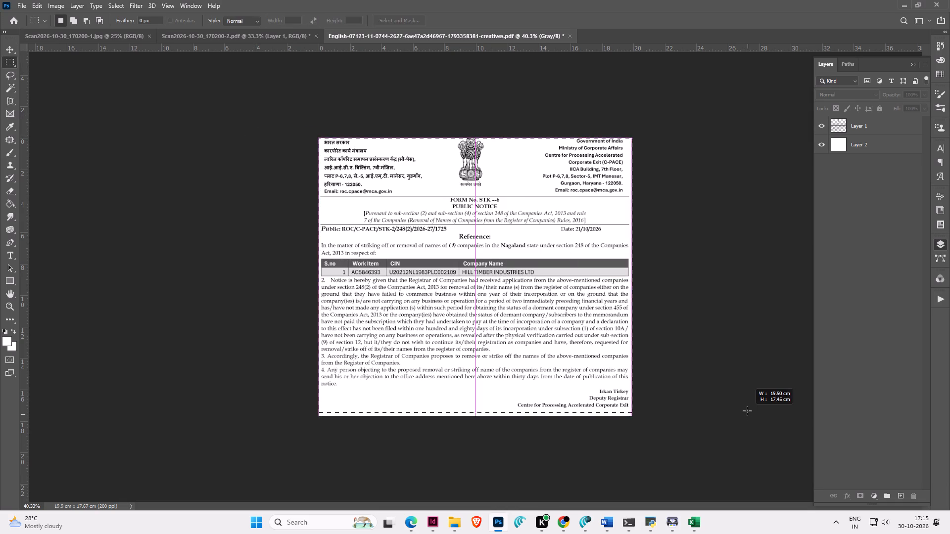
pyautogui.moveTo(747, 411); pyautogui.dragTo(744, 409)
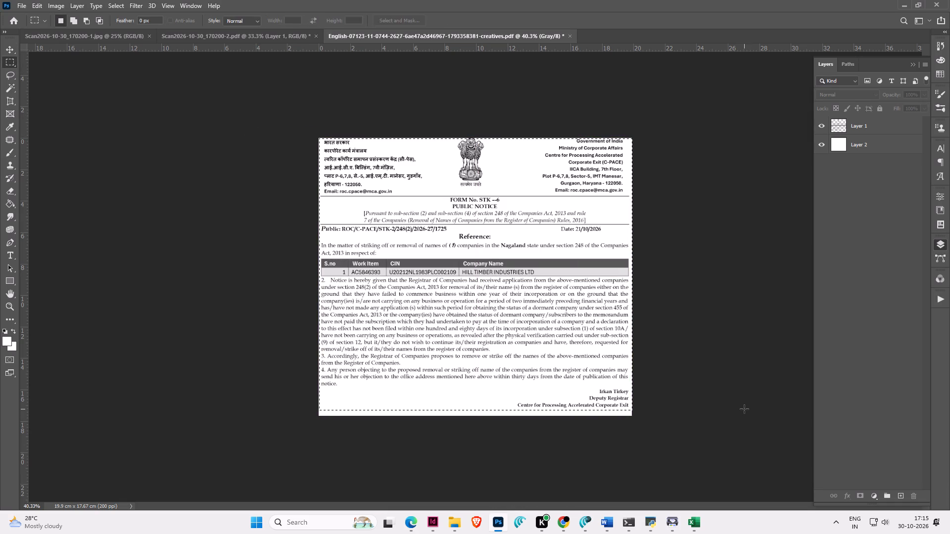
pyautogui.hotkey('alt', 'i')
pyautogui.hotkey('alt', 'p')
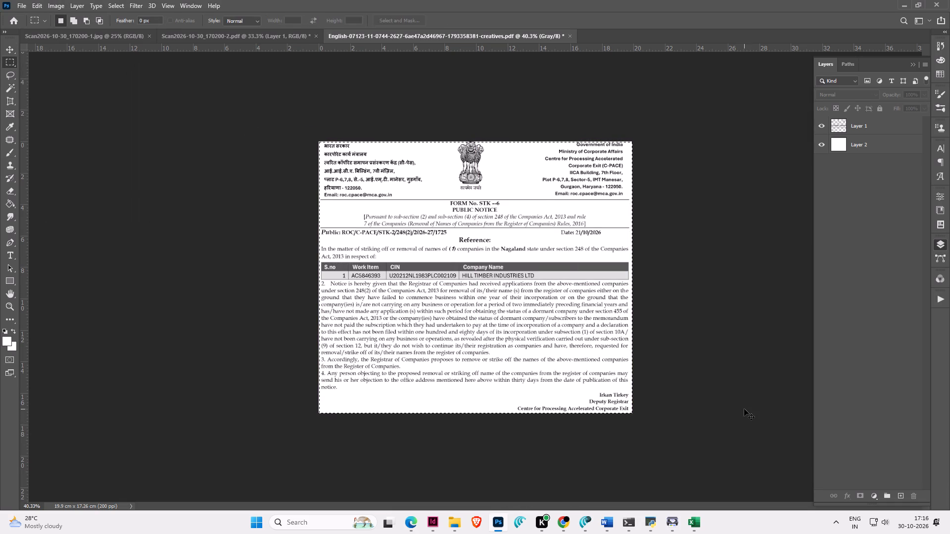
# Resize the notice to 12.375 cm wide by 10 cm high at 300 pixels/inch, with resampling on.
pyautogui.hotkey('ctrl', 'alt', 'i')
pyautogui.click(389, 147)
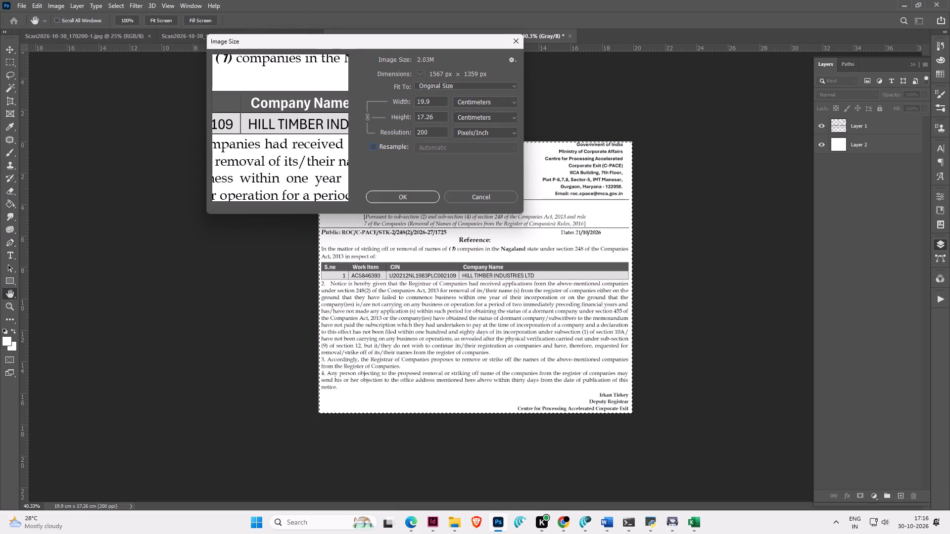
pyautogui.moveTo(435, 101); pyautogui.dragTo(199, 63)
pyautogui.write('12.375')
pyautogui.click(391, 147)
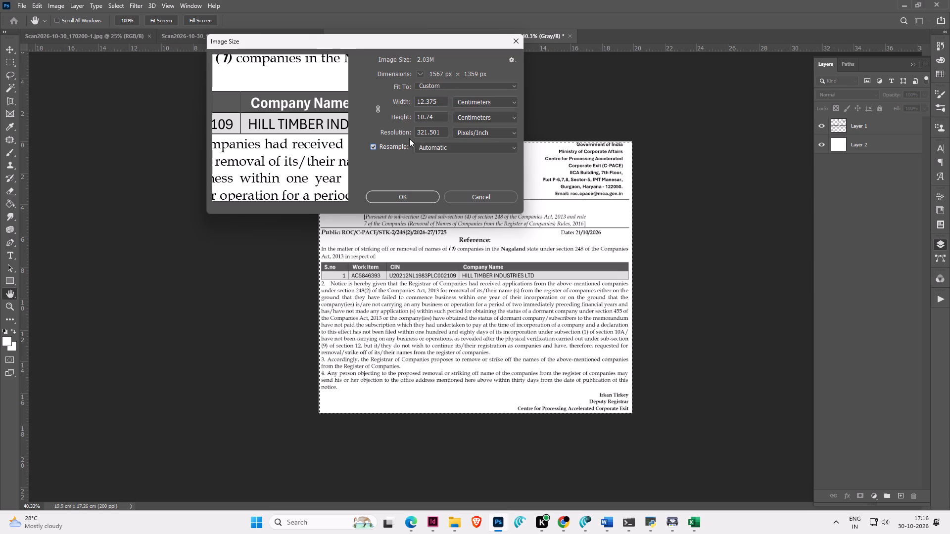
pyautogui.moveTo(448, 133); pyautogui.dragTo(271, 107)
pyautogui.moveTo(441, 133); pyautogui.dragTo(305, 112)
pyautogui.write('300')
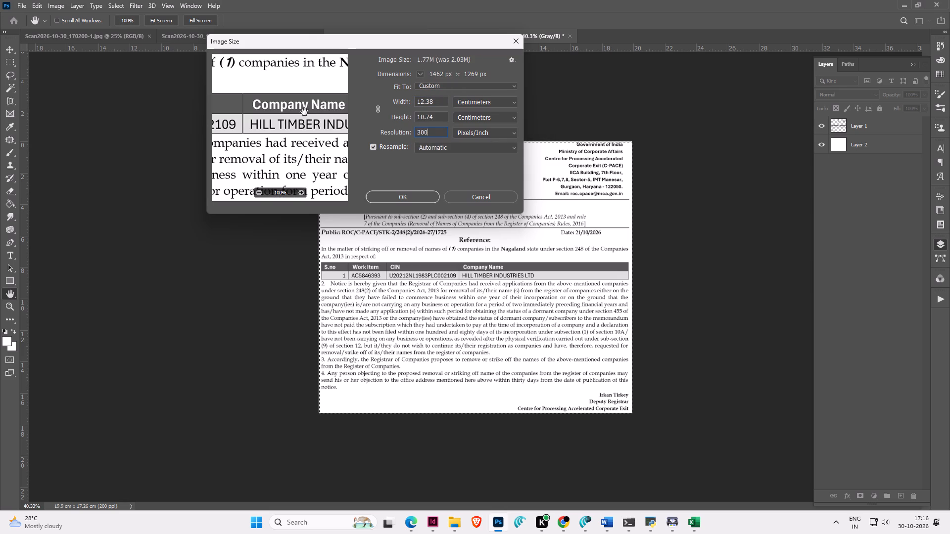
pyautogui.moveTo(439, 116); pyautogui.dragTo(279, 83)
pyautogui.write('10')
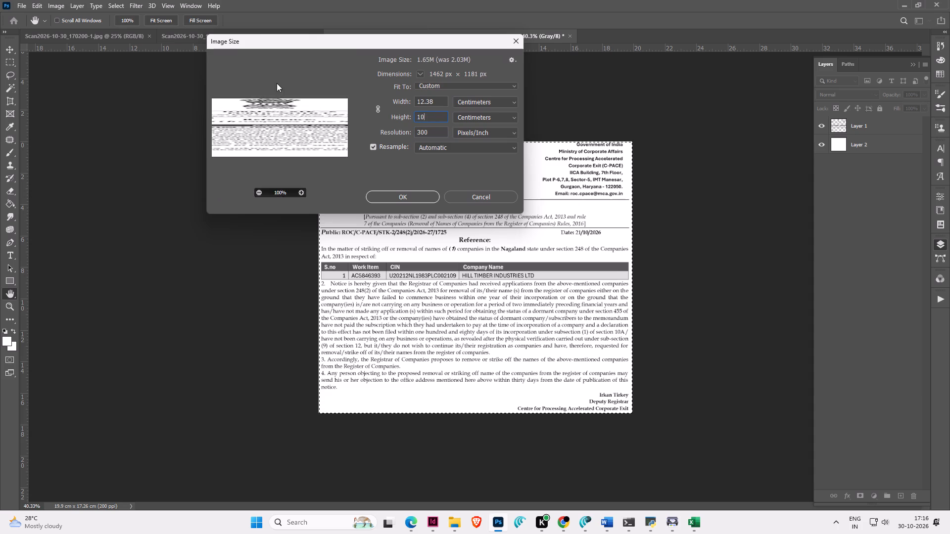
pyautogui.press('Return')
# Save the notice without layers as a TIFF in the 31 Oct folder, keeping its file name and the default TIFF options.
pyautogui.hotkey('ctrl', 'shift', 's')
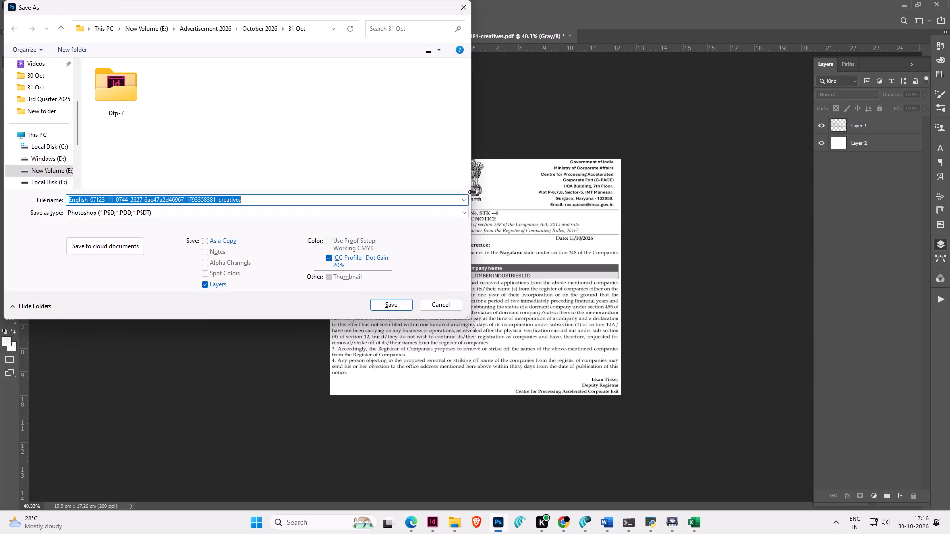
pyautogui.press('Tab')
pyautogui.write('TT')
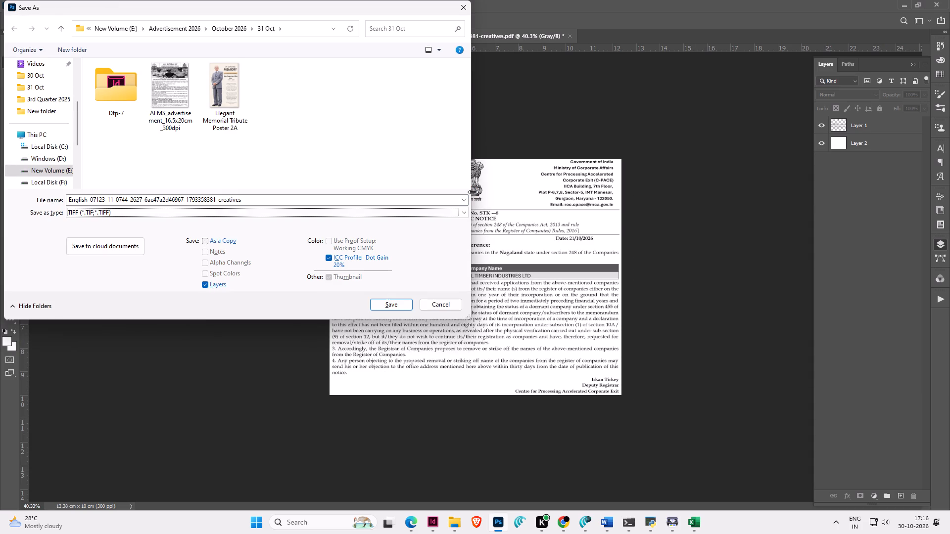
pyautogui.click(219, 285)
pyautogui.click(390, 303)
pyautogui.click(597, 132)
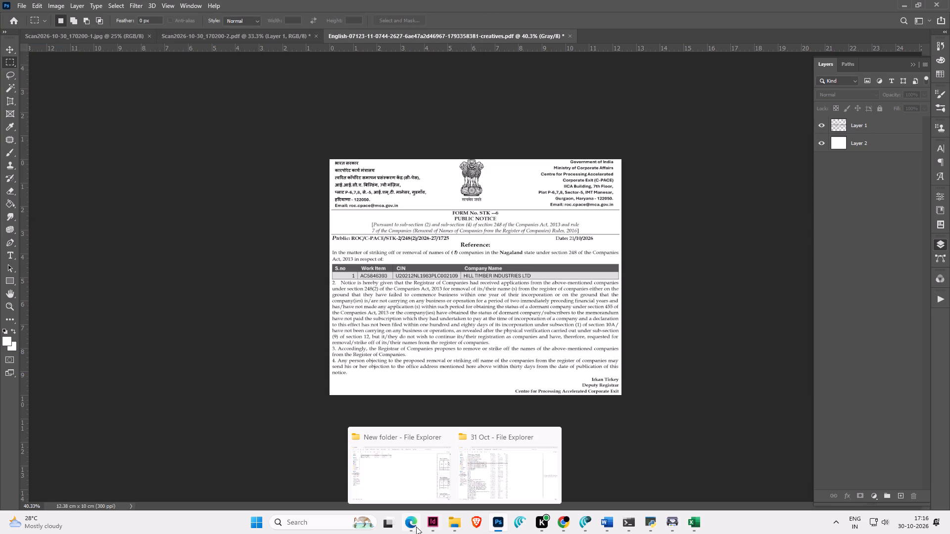
# In the browser, open the release order for 07123/11/0744/2627 and select its advertisement number.
pyautogui.click(415, 527)
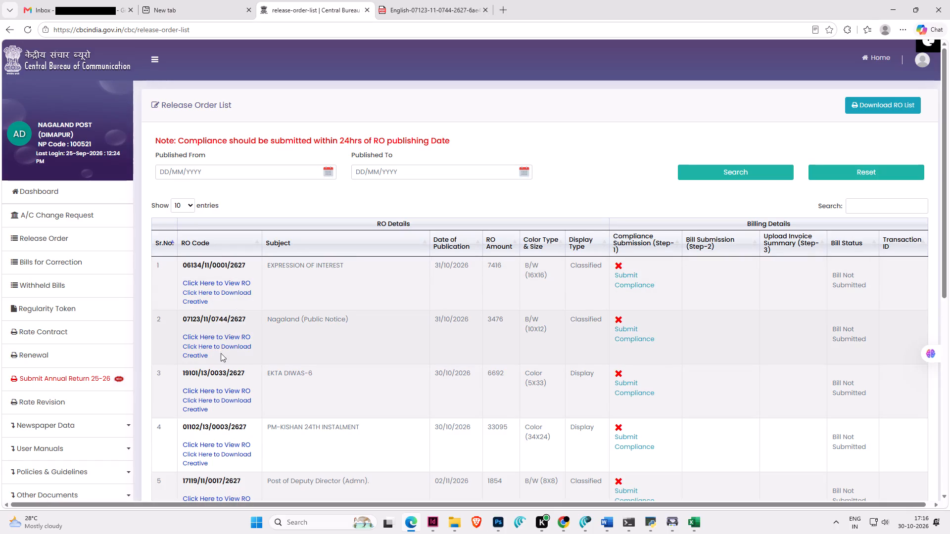
pyautogui.click(229, 337)
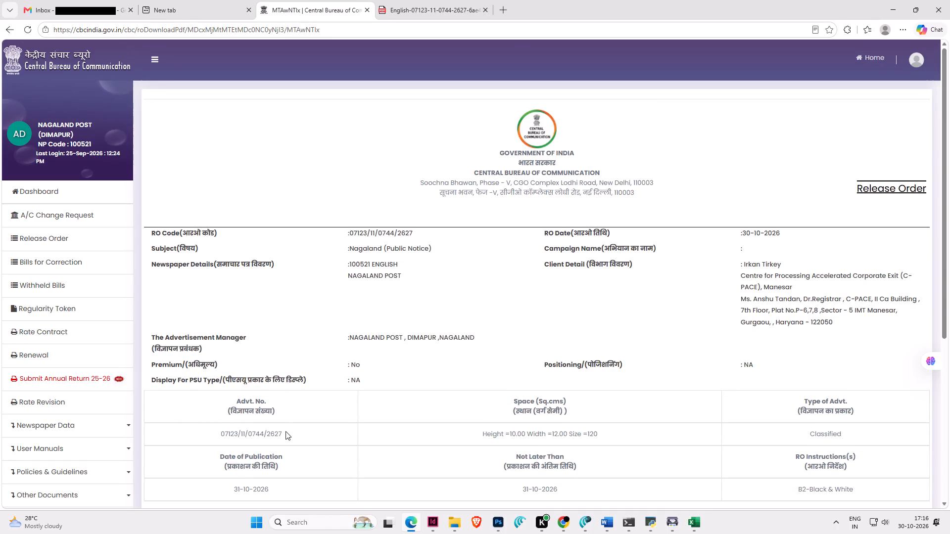
pyautogui.moveTo(285, 432); pyautogui.dragTo(194, 433)
pyautogui.click(220, 397)
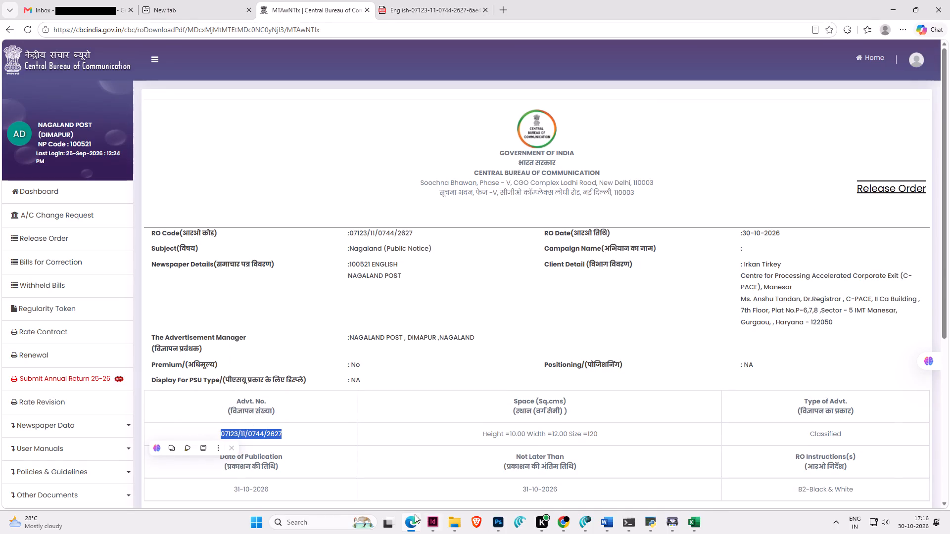
# Place the resized public notice TIFF from the 31 Oct folder on page 7 of the InDesign layout, directly above the Little Star school vacancy.
pyautogui.click(431, 522)
pyautogui.click(459, 524)
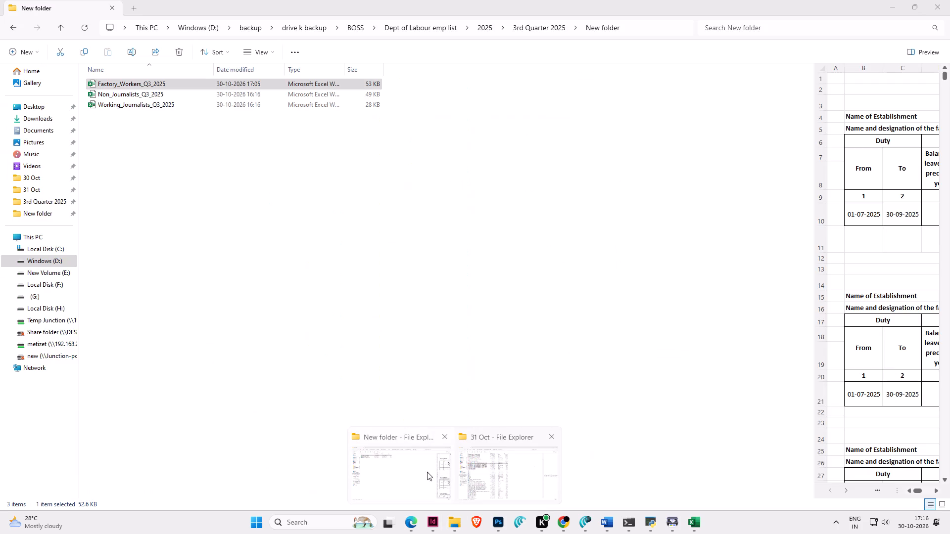
pyautogui.click(502, 475)
pyautogui.scroll(-10, 425, 415)
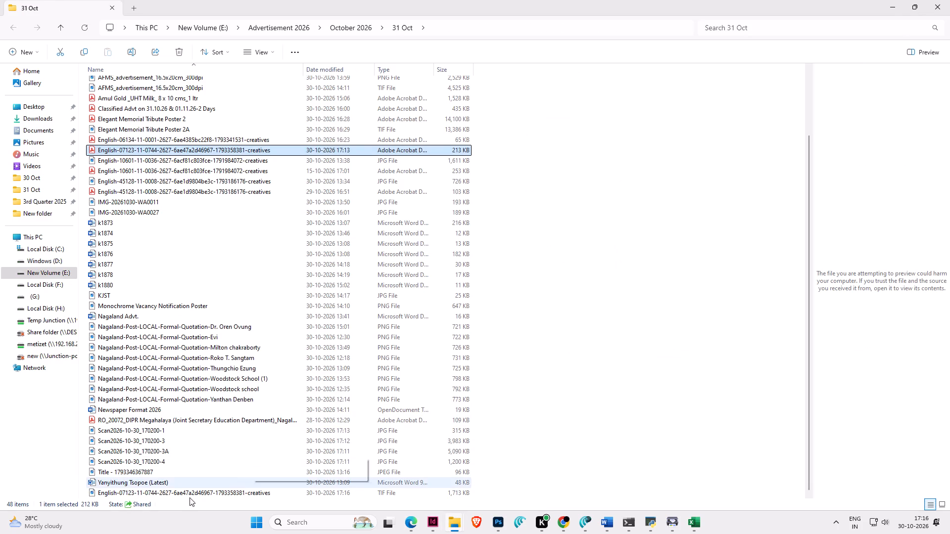
pyautogui.click(182, 493)
pyautogui.moveTo(133, 489); pyautogui.dragTo(431, 526)
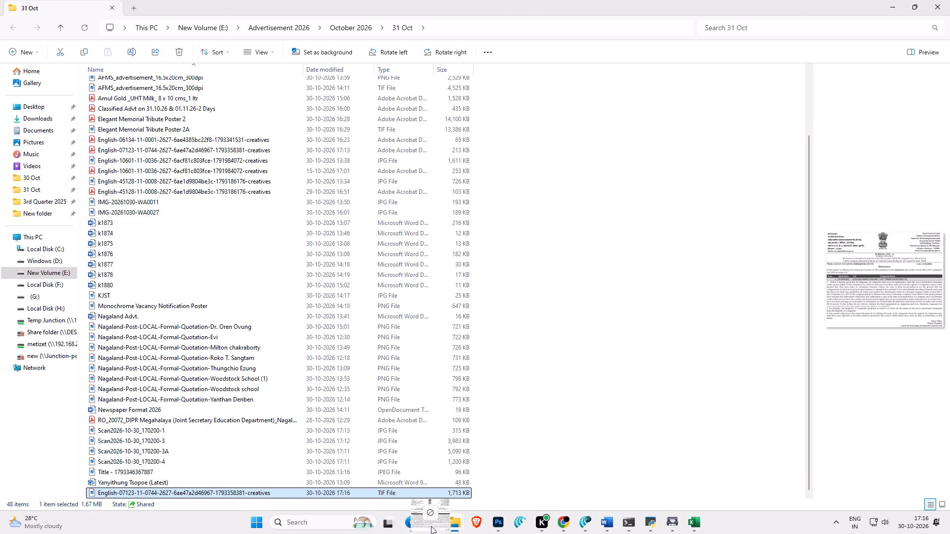
pyautogui.moveTo(431, 526); pyautogui.dragTo(662, 262)
pyautogui.scroll(-3, 662, 262)
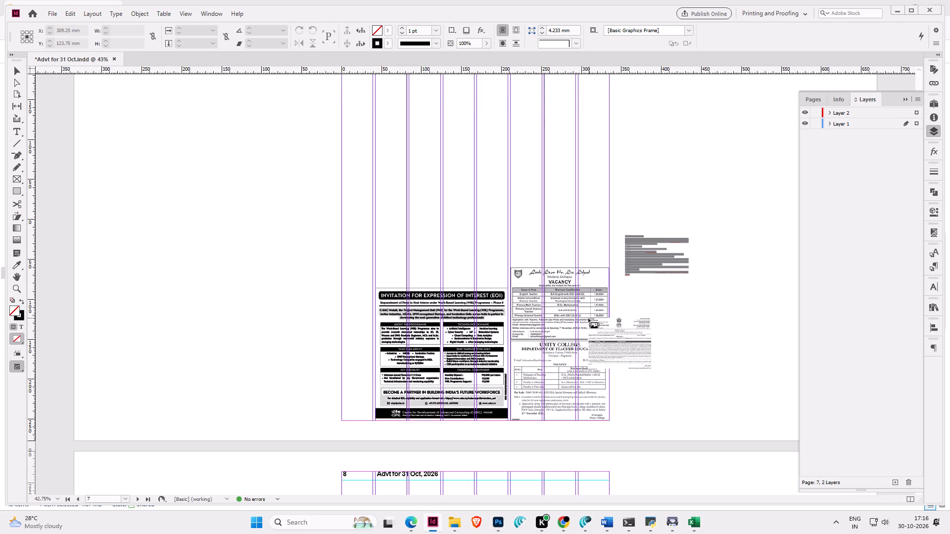
pyautogui.scroll(19, 588, 318)
pyautogui.scroll(5, 588, 318)
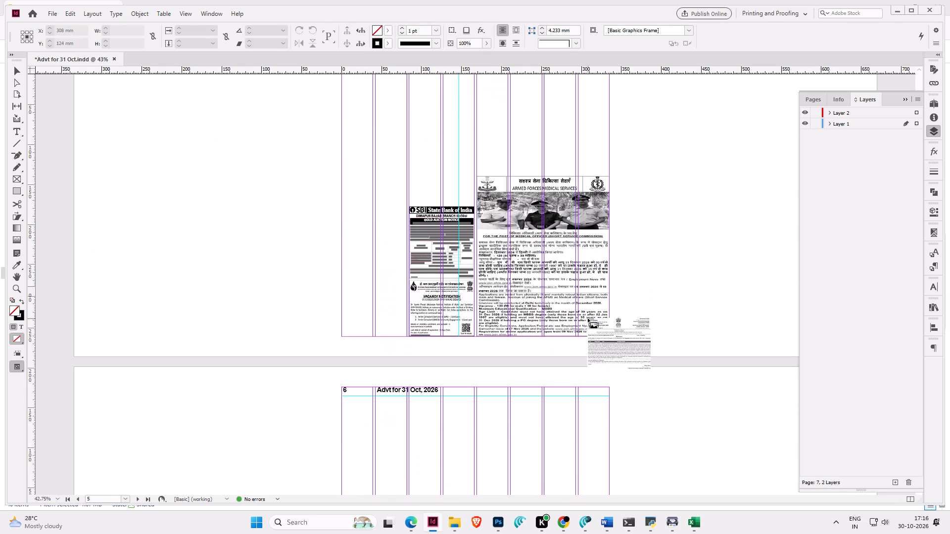
pyautogui.scroll(-20, 588, 318)
pyautogui.scroll(-2, 588, 318)
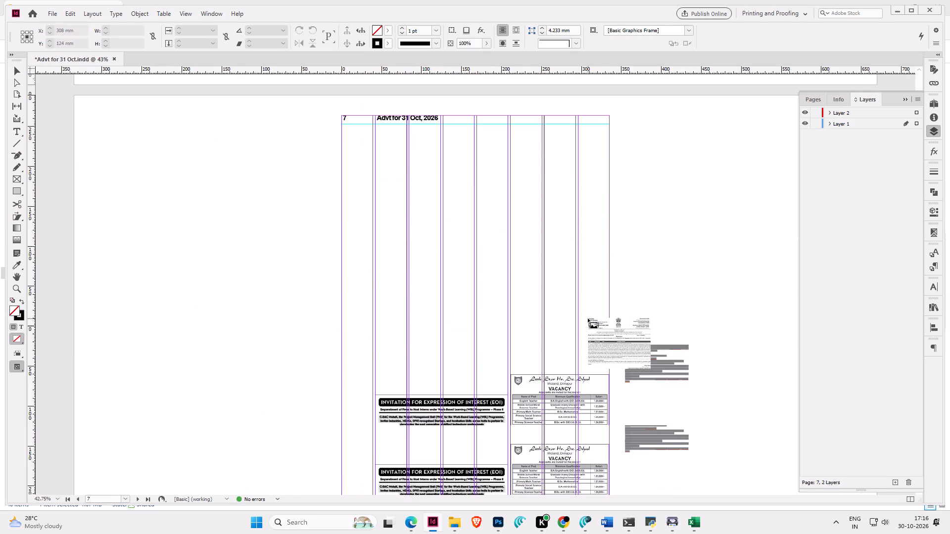
pyautogui.keyDown('alt'); pyautogui.scroll(2, 601, 284); pyautogui.keyUp('alt')
pyautogui.keyDown('ctrl'); pyautogui.scroll(-3, 601, 284); pyautogui.keyUp('ctrl')
pyautogui.click(541, 176)
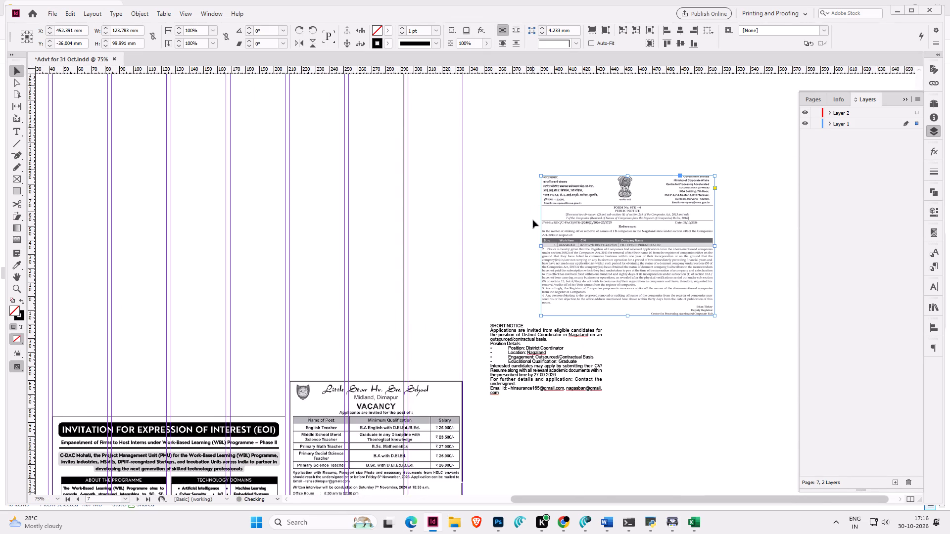
pyautogui.moveTo(658, 272); pyautogui.dragTo(406, 332)
# Give the public notice frame a 1 pt stroke.
pyautogui.keyDown('alt'); pyautogui.scroll(2, 401, 240); pyautogui.keyUp('alt')
pyautogui.click(435, 29)
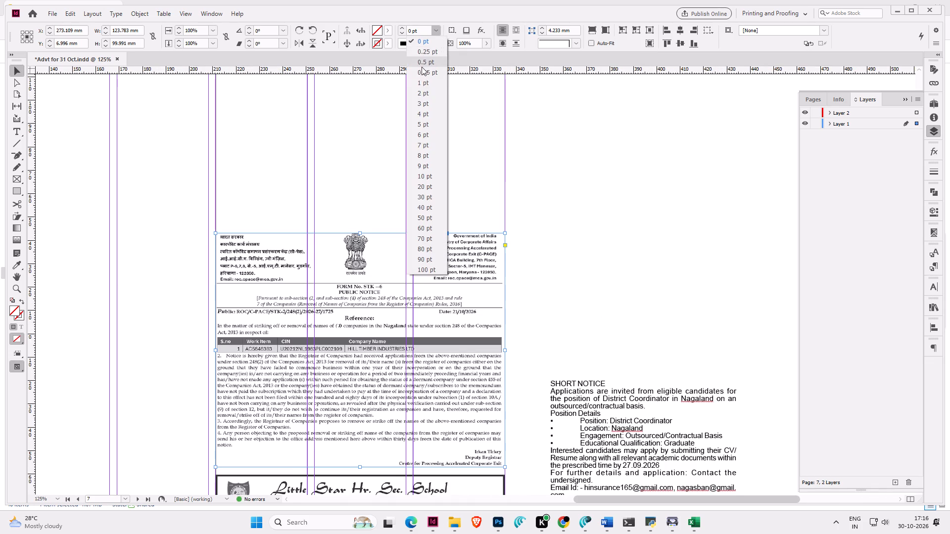
pyautogui.click(423, 81)
pyautogui.scroll(-3, 546, 167)
pyautogui.click(576, 185)
# Align the notice frame's side edges with the outer guides of its three columns, making it 123.75 mm wide.
pyautogui.click(447, 234)
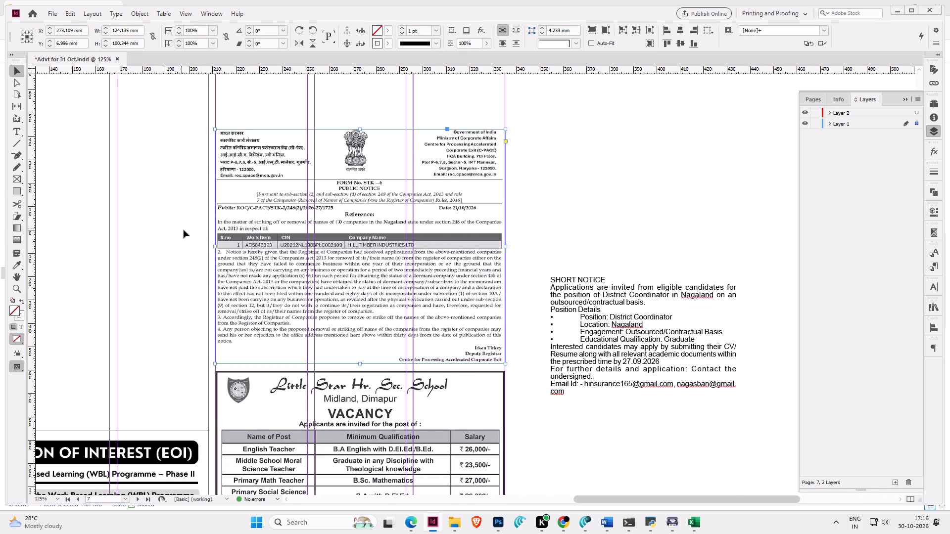
pyautogui.click(216, 246)
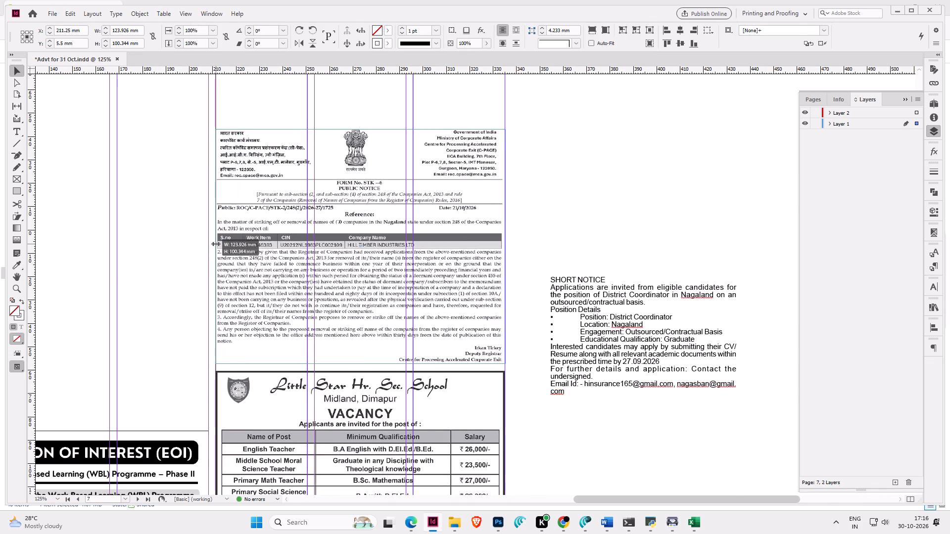
pyautogui.click(504, 246)
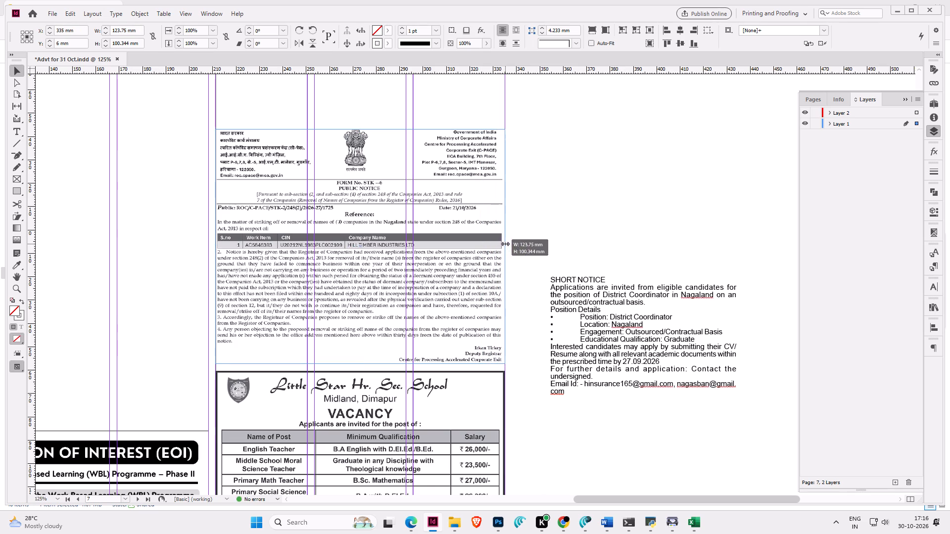
# Set the notice frame's stroke colour to Black.
pyautogui.click(392, 40)
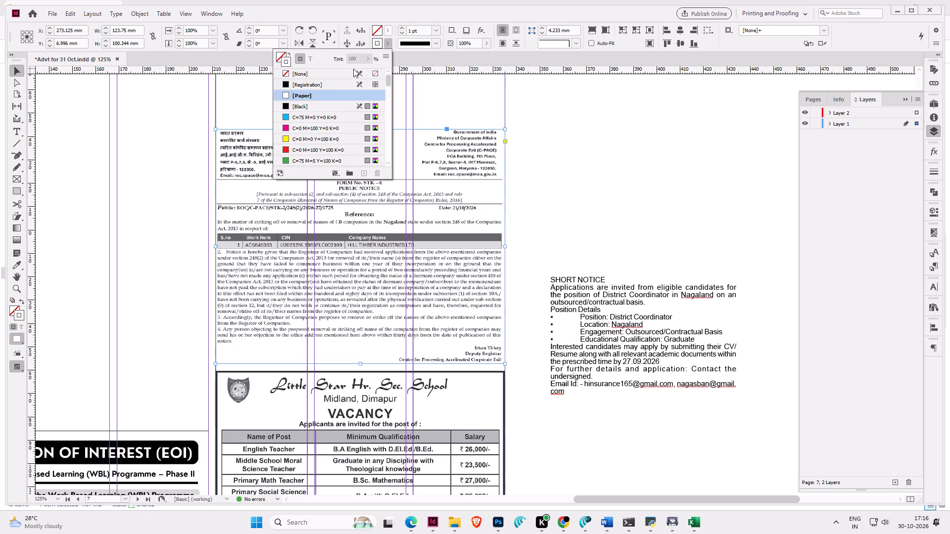
pyautogui.click(312, 106)
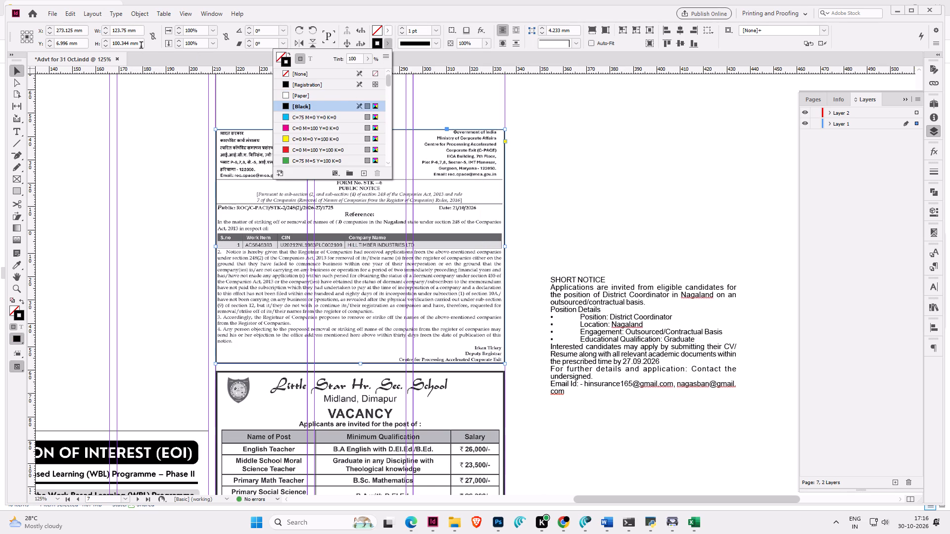
# Set the notice frame's height to 100 mm and fit its content to the frame.
pyautogui.moveTo(141, 46); pyautogui.dragTo(0, 10)
pyautogui.write('100')
pyautogui.press('Return')
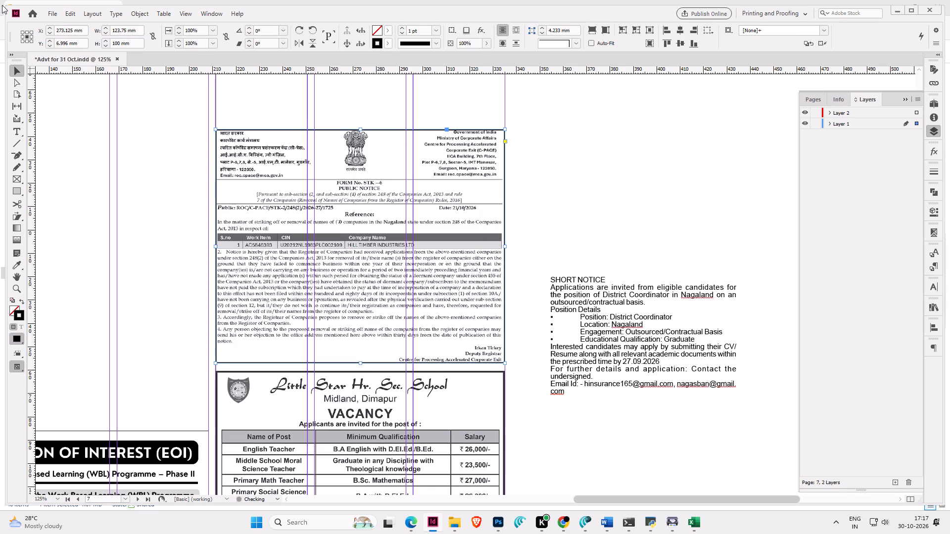
pyautogui.hotkey('ctrl', 'alt', 'e')
# Add a text frame beside the notice reading CBC 07123/11/0744/2627, using the copied advertisement number, and style it in small bold type.
pyautogui.keyDown('alt'); pyautogui.scroll(2, 250, 355); pyautogui.keyUp('alt')
pyautogui.scroll(-2, 247, 355)
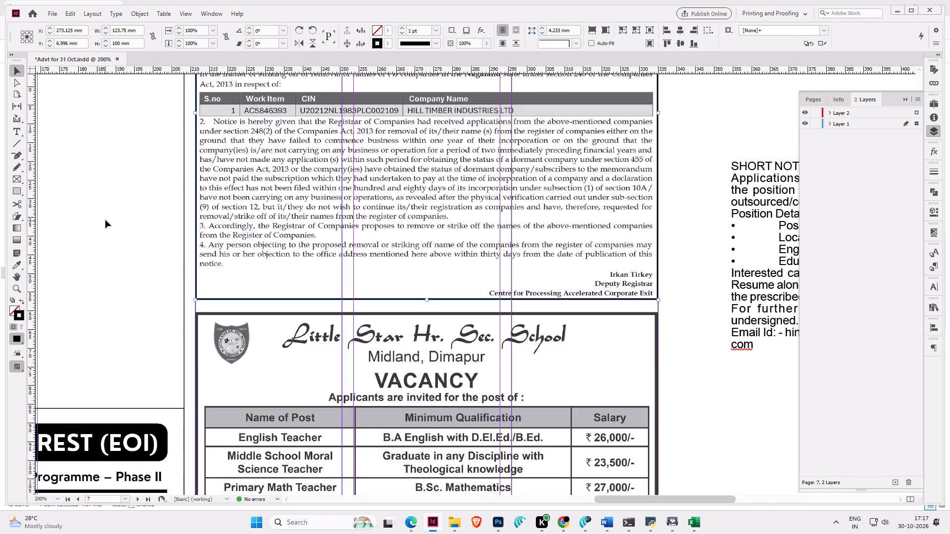
pyautogui.click(105, 220)
pyautogui.click(105, 220)
pyautogui.press('t')
pyautogui.moveTo(80, 233); pyautogui.dragTo(307, 298)
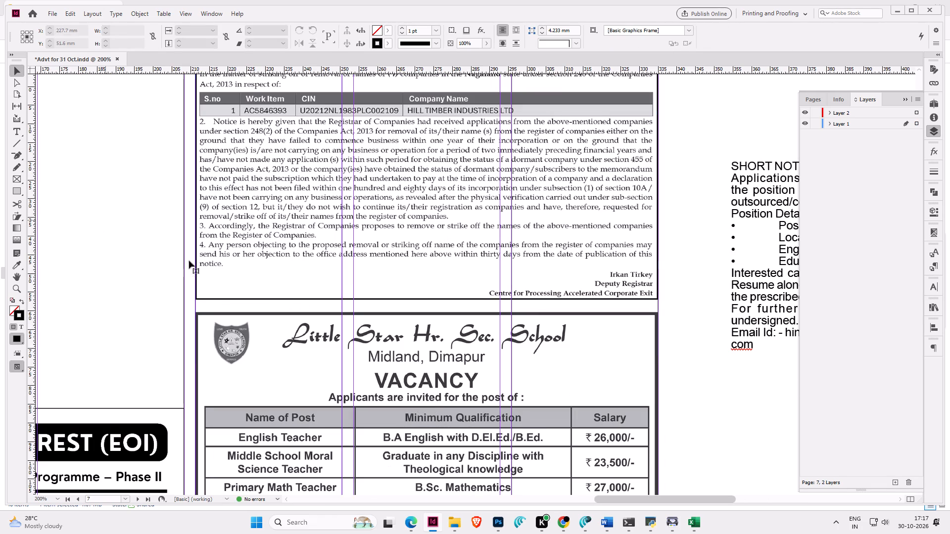
pyautogui.click(96, 225)
pyautogui.press('t')
pyautogui.moveTo(71, 190); pyautogui.dragTo(293, 301)
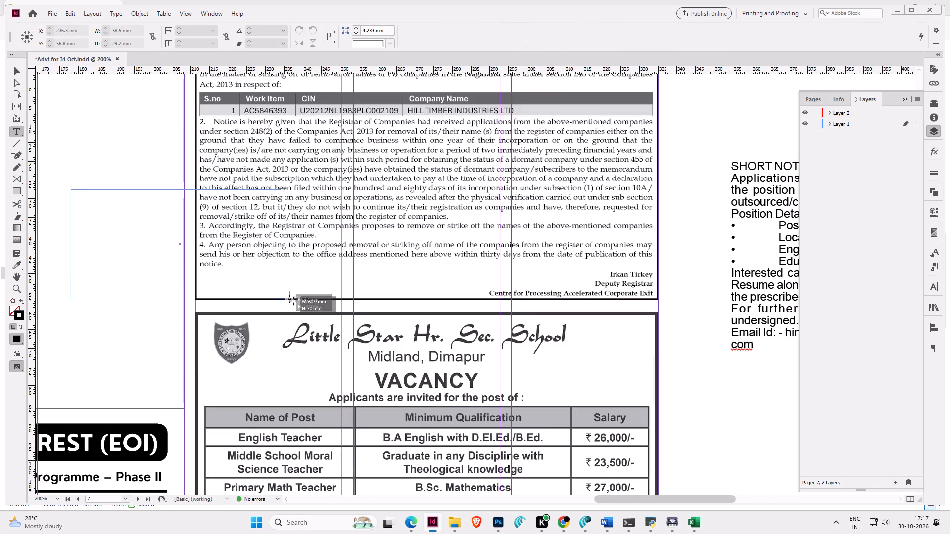
pyautogui.moveTo(293, 301); pyautogui.dragTo(360, 319)
pyautogui.press('c')
pyautogui.write('BC')
pyautogui.press('space')
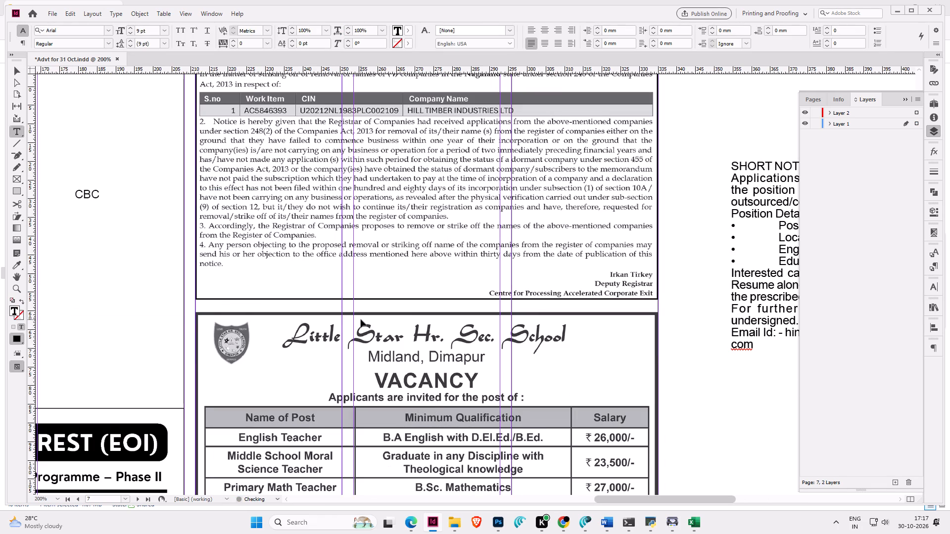
pyautogui.hotkey('ctrl', 'v')
pyautogui.hotkey('ctrl', '5')
pyautogui.press('Escape')
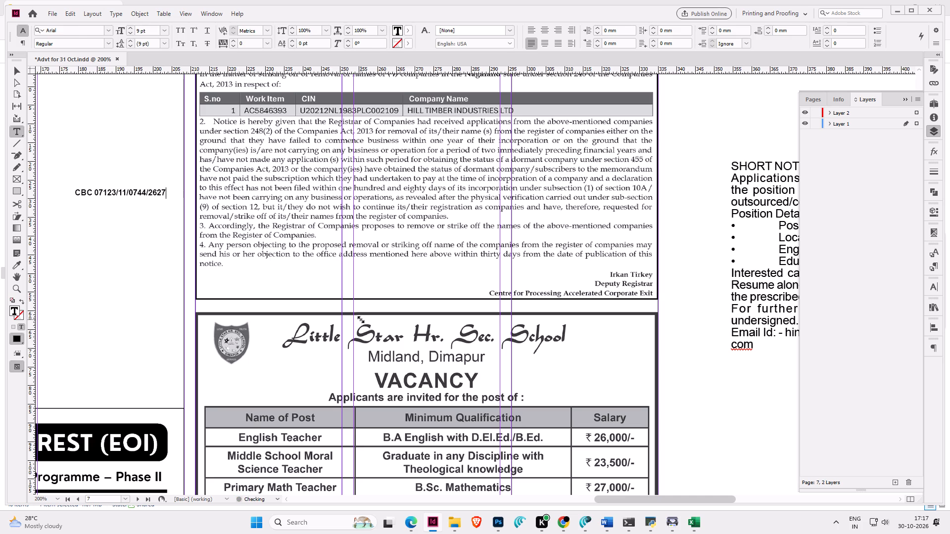
# Fit the text frame to the CBC number and move it into the notice's lower left corner.
pyautogui.hotkey('ctrl', 'alt', 'c')
pyautogui.moveTo(144, 193); pyautogui.dragTo(271, 292)
# Group the CBC number with the public notice.
pyautogui.keyDown('alt'); pyautogui.scroll(-3, 271, 292); pyautogui.keyUp('alt')
pyautogui.keyDown('shift'); pyautogui.click(346, 237); pyautogui.keyUp('shift')
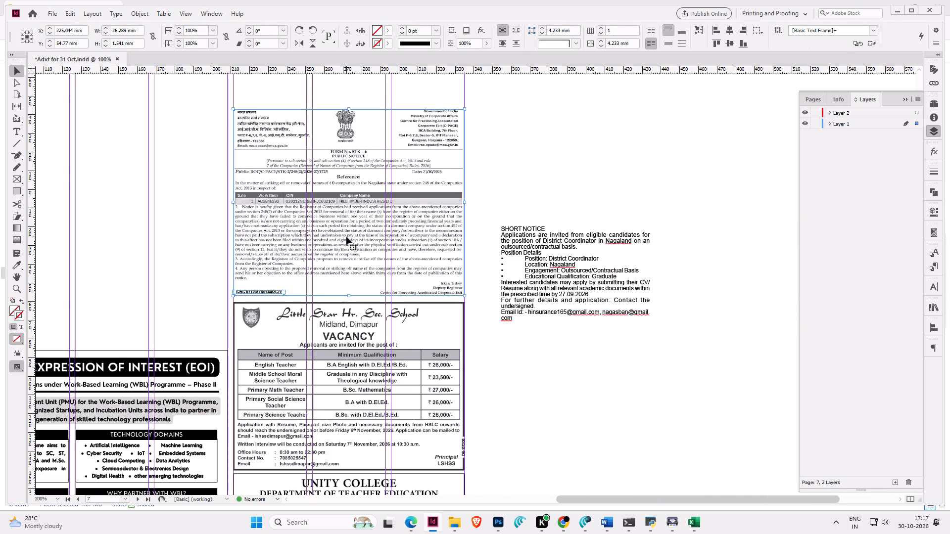
pyautogui.hotkey('ctrl', 'g')
pyautogui.click(508, 186)
# Print the layout with the page range 7,3-5,7-11.
pyautogui.keyDown('alt'); pyautogui.scroll(-1, 508, 186); pyautogui.keyUp('alt')
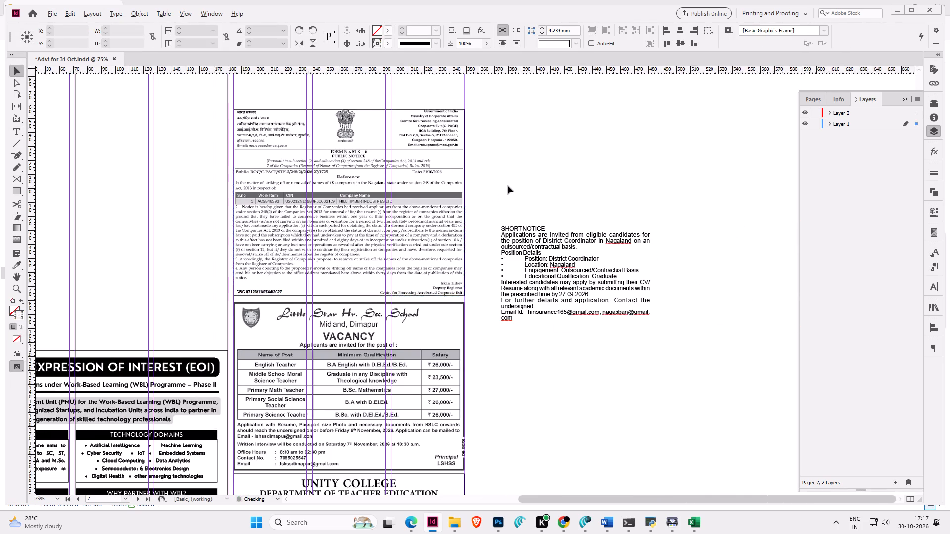
pyautogui.keyDown('alt'); pyautogui.scroll(-2, 508, 186); pyautogui.keyUp('alt')
pyautogui.click(601, 194)
pyautogui.keyDown('alt'); pyautogui.scroll(6, 598, 194); pyautogui.keyUp('alt')
pyautogui.scroll(-5, 598, 194)
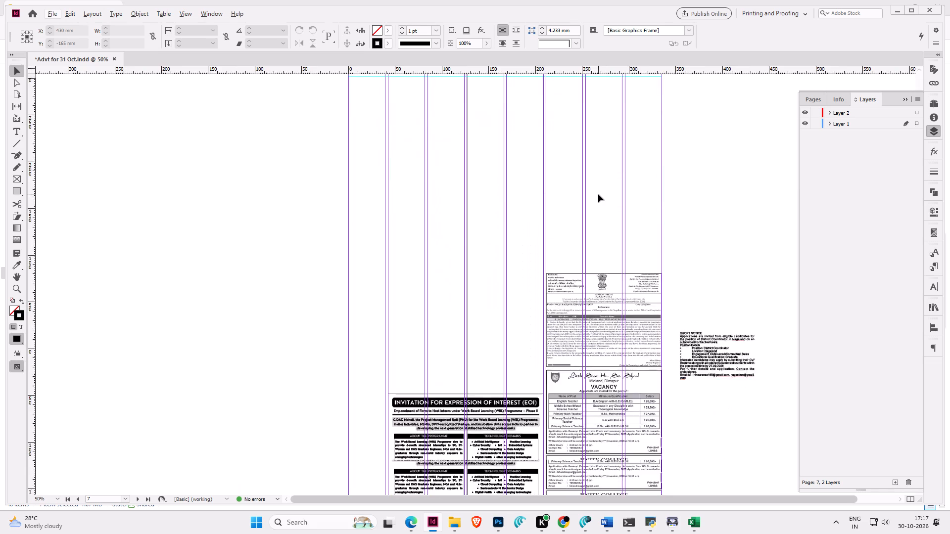
pyautogui.scroll(-4, 598, 194)
pyautogui.scroll(2, 610, 187)
pyautogui.keyDown('alt'); pyautogui.scroll(-2, 640, 178); pyautogui.keyUp('alt')
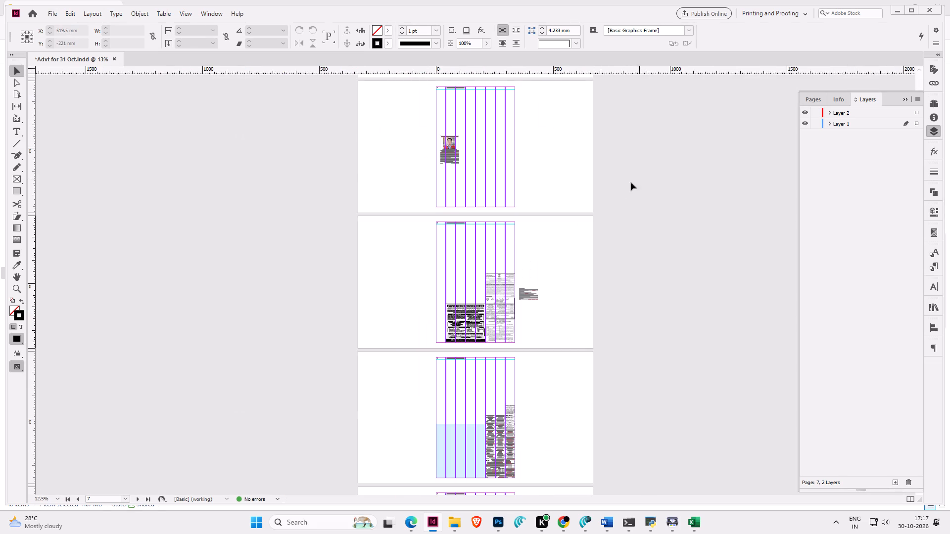
pyautogui.click(565, 229)
pyautogui.hotkey('ctrl', 'p')
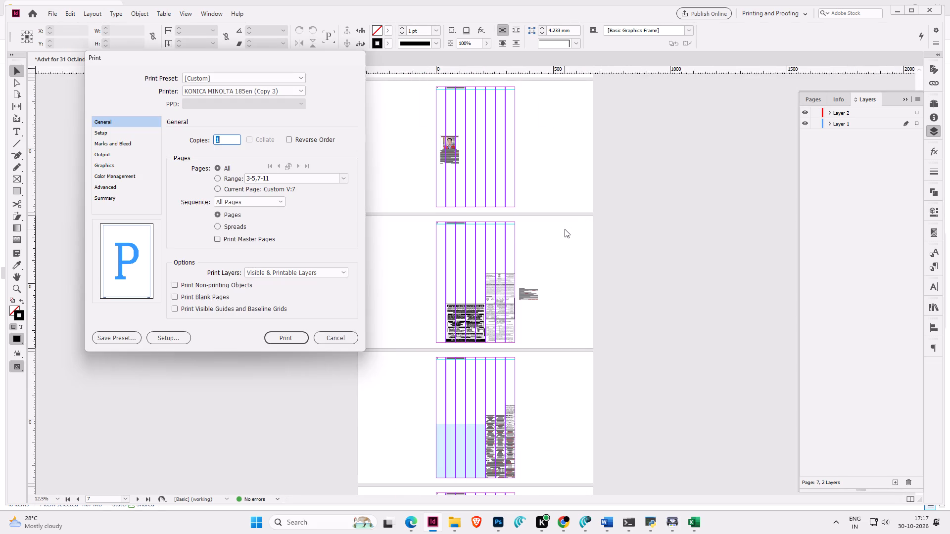
pyautogui.doubleClick(246, 178)
pyautogui.write('7,')
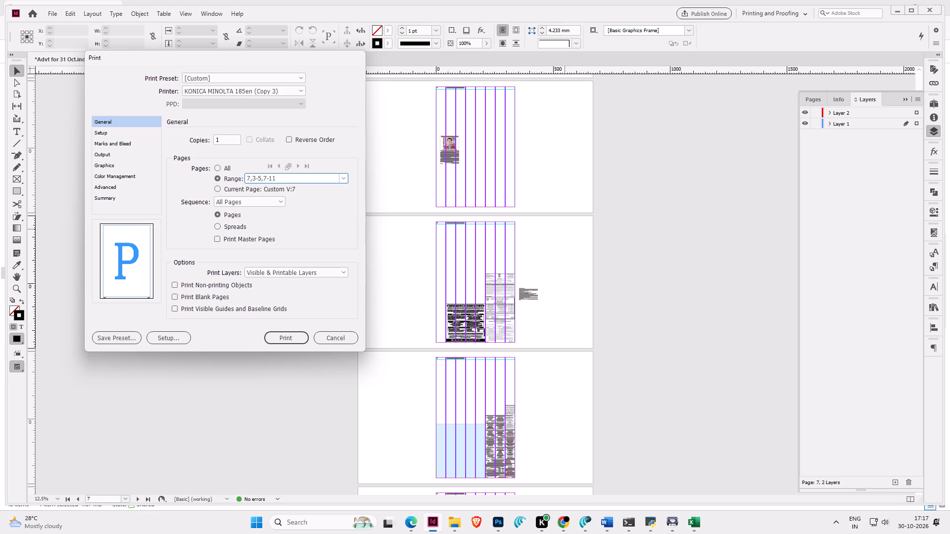
pyautogui.click(282, 333)
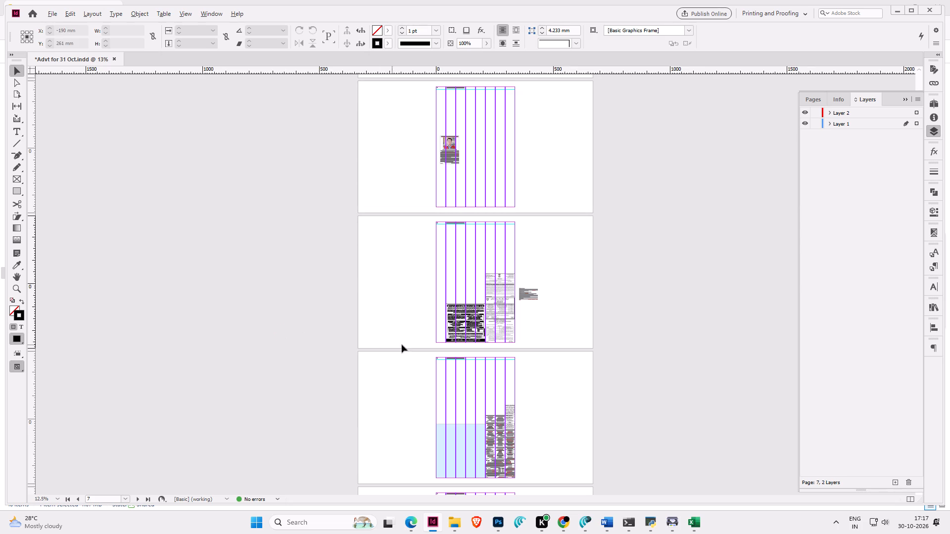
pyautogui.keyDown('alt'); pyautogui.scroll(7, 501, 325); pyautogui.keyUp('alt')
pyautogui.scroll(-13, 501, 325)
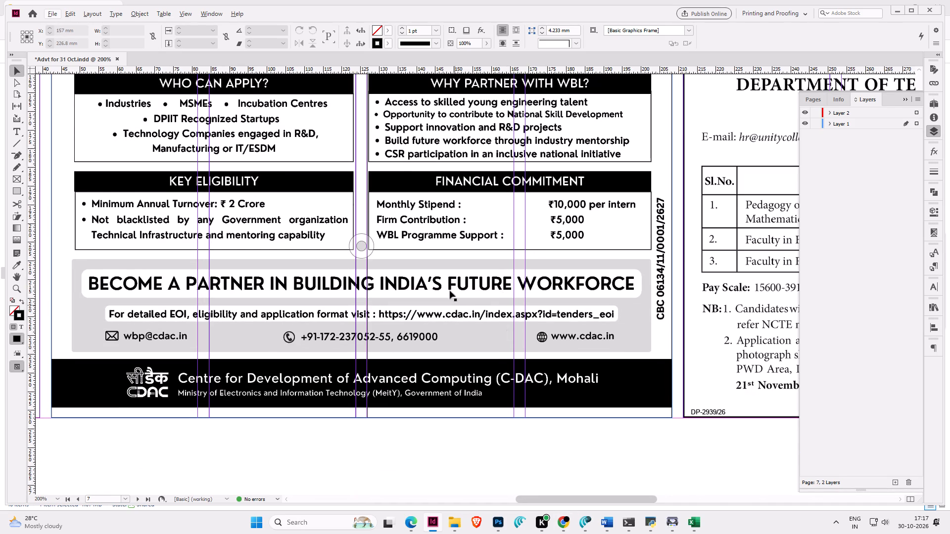
# In the browser's release order list, open the compliance submission form for 19101/13/0033/2627, EKTA DIWAS-6.
pyautogui.click(410, 518)
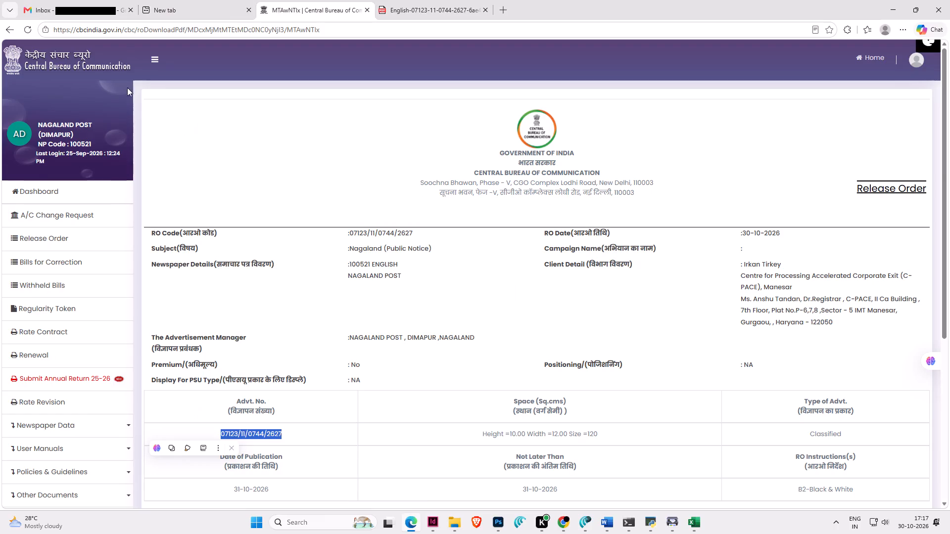
pyautogui.click(37, 237)
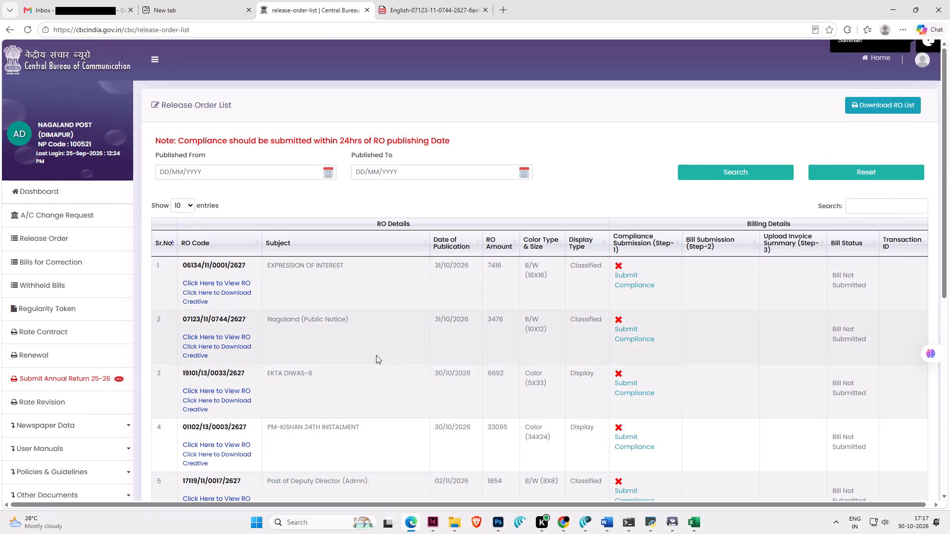
pyautogui.scroll(-1, 475, 359)
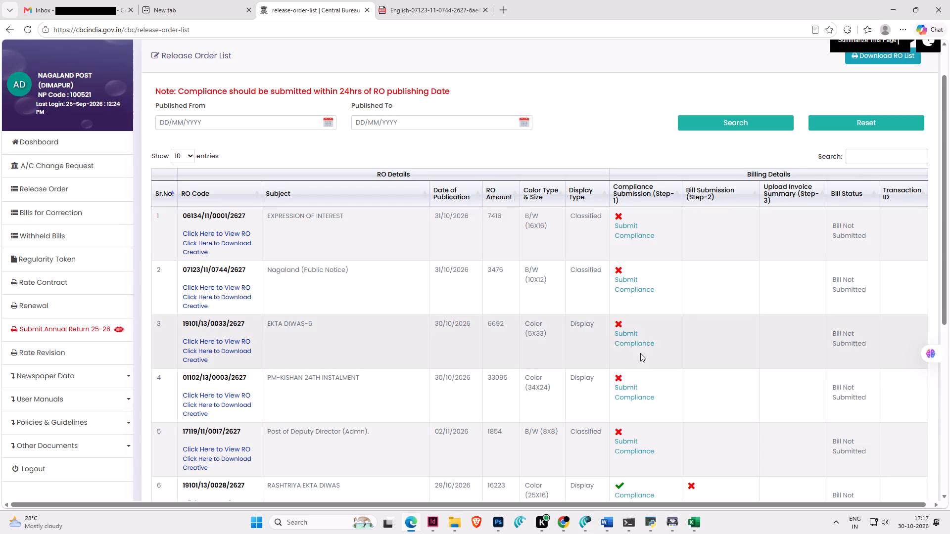
pyautogui.click(640, 345)
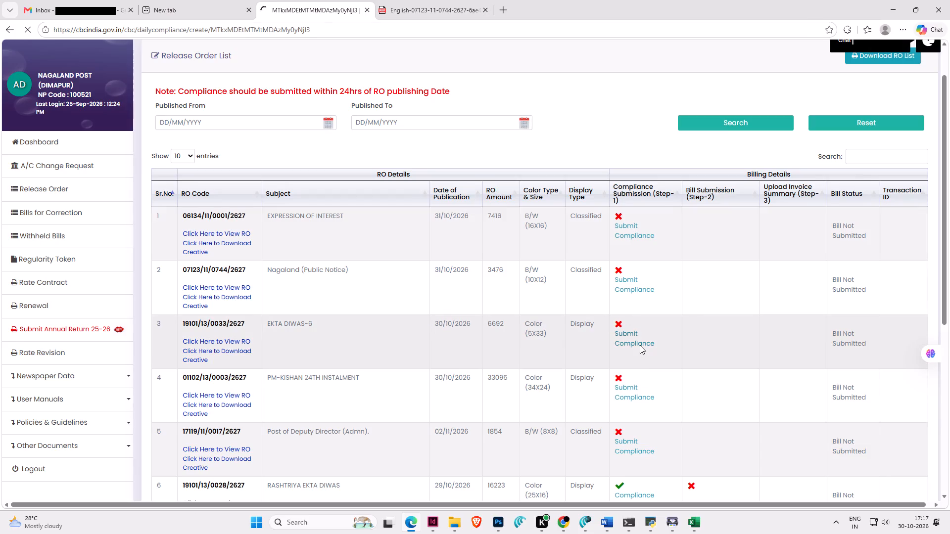
# Enter 3 as the published page number in the compliance form.
pyautogui.moveTo(440, 277); pyautogui.dragTo(400, 269)
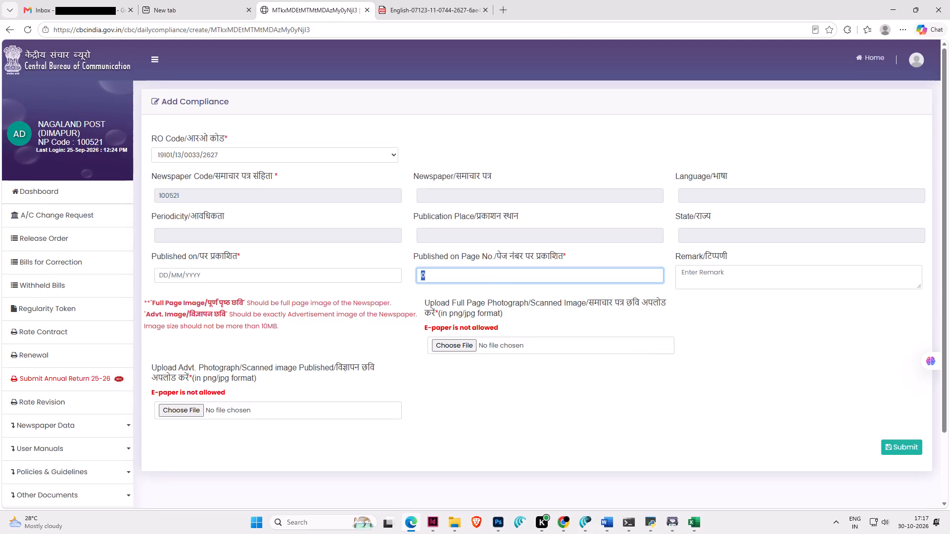
pyautogui.moveTo(400, 269); pyautogui.dragTo(392, 267)
pyautogui.press('3')
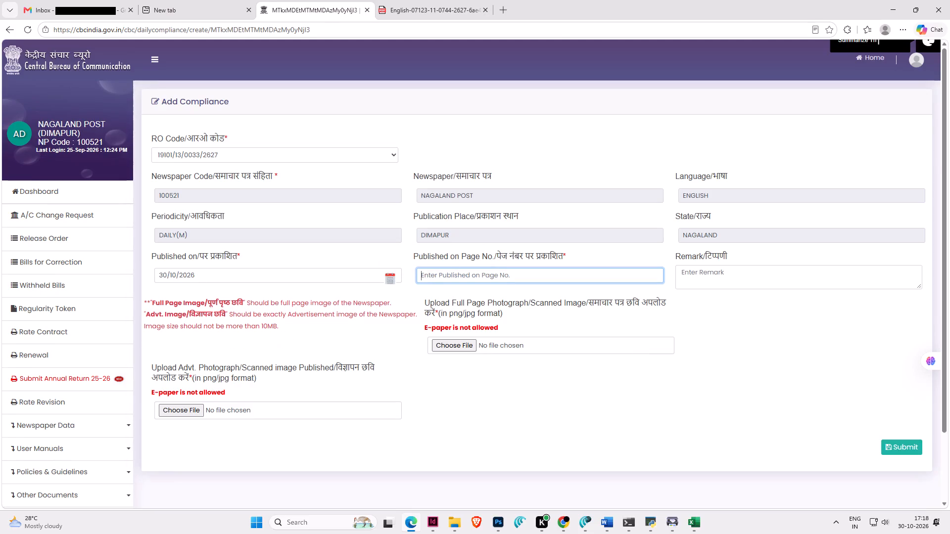
pyautogui.click(443, 272)
pyautogui.press('3')
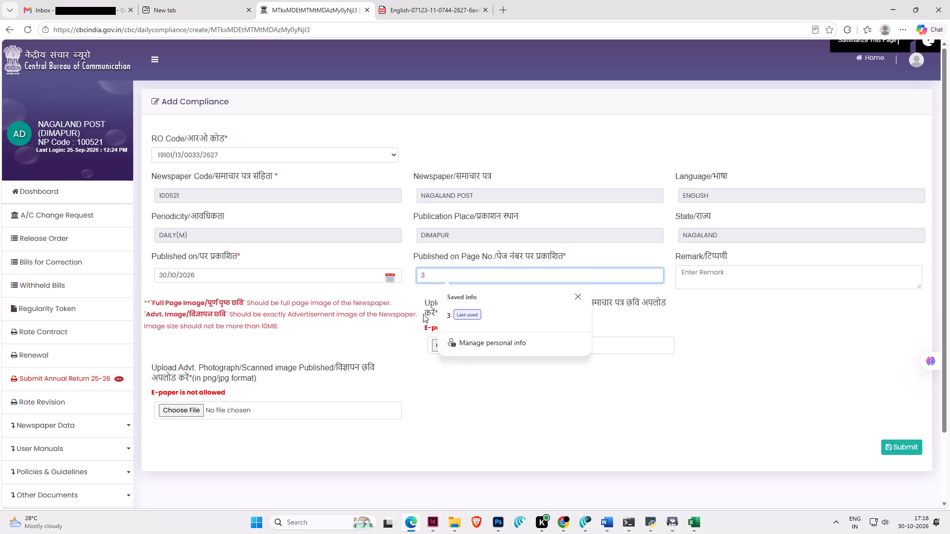
# Attach Scan2026-10-30_170200-3 from the 31 Oct folder as the full page newspaper image in the compliance form.
pyautogui.click(442, 315)
pyautogui.click(445, 344)
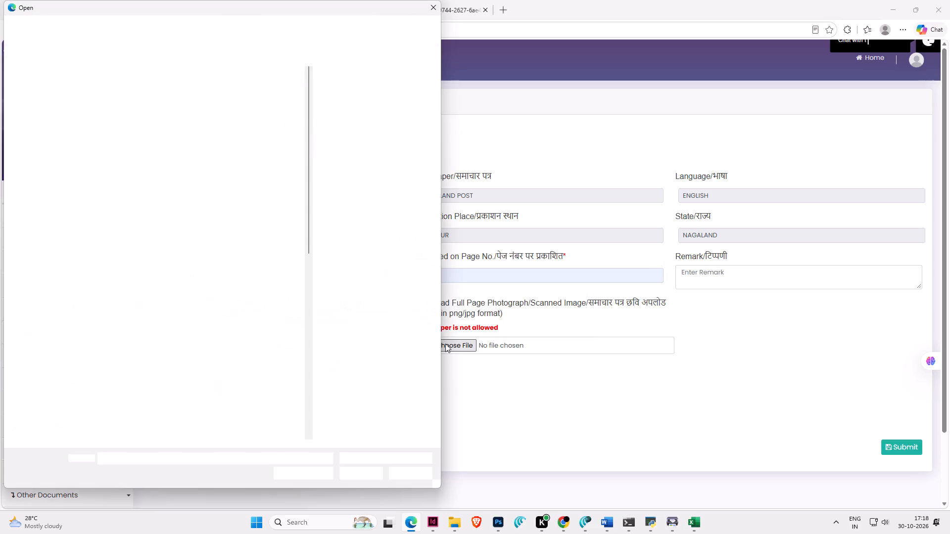
pyautogui.click(35, 182)
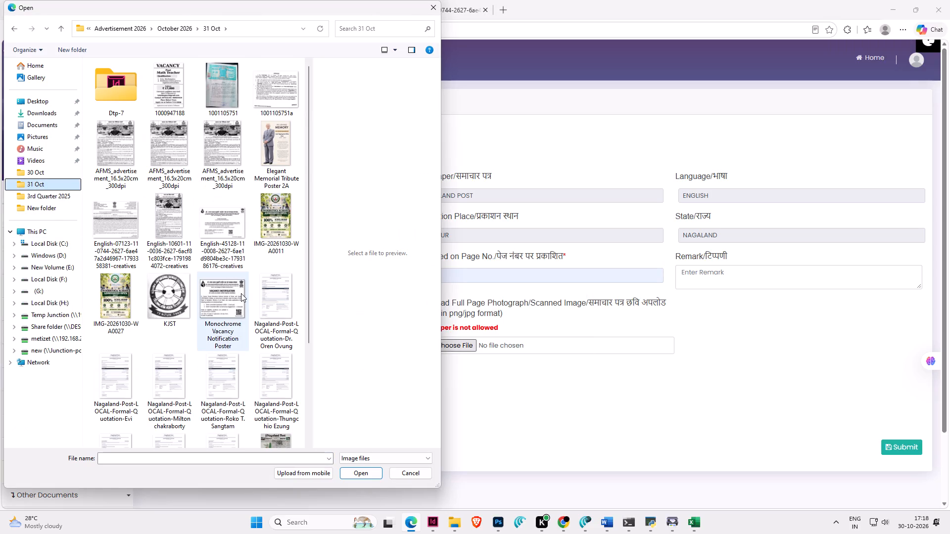
pyautogui.scroll(-1, 241, 293)
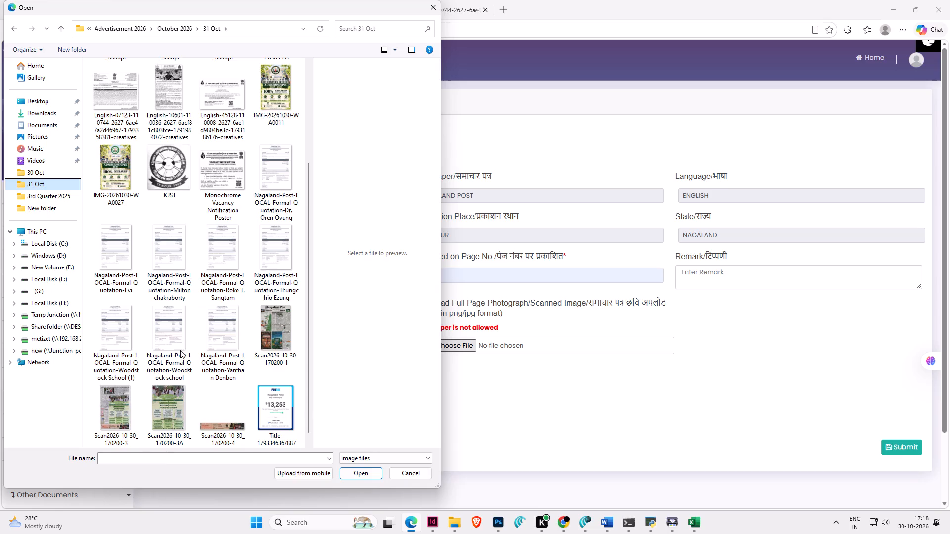
pyautogui.click(119, 392)
pyautogui.click(361, 474)
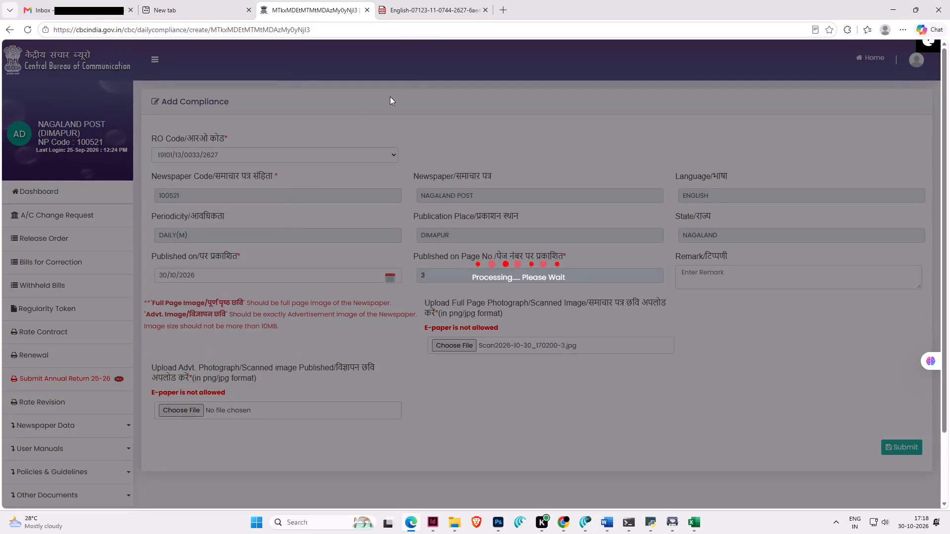
pyautogui.click(451, 14)
pyautogui.click(486, 8)
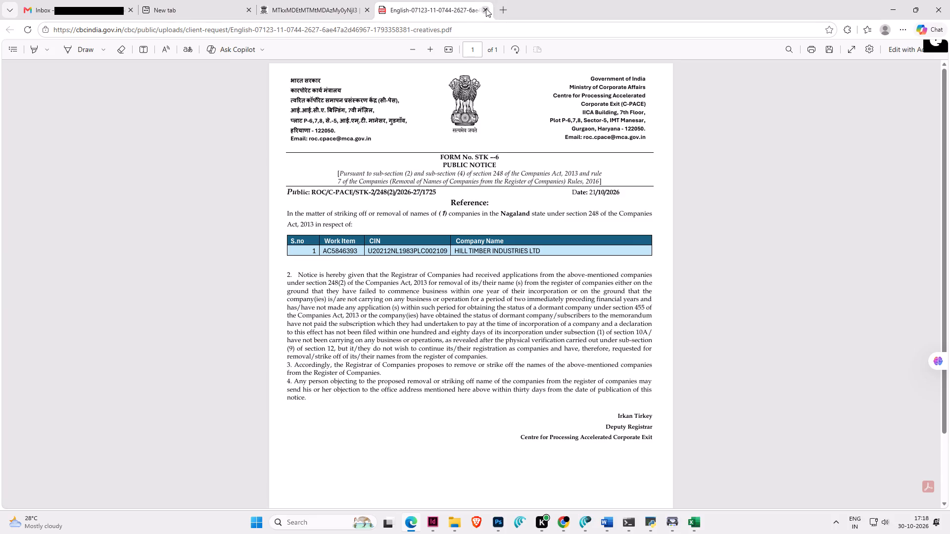
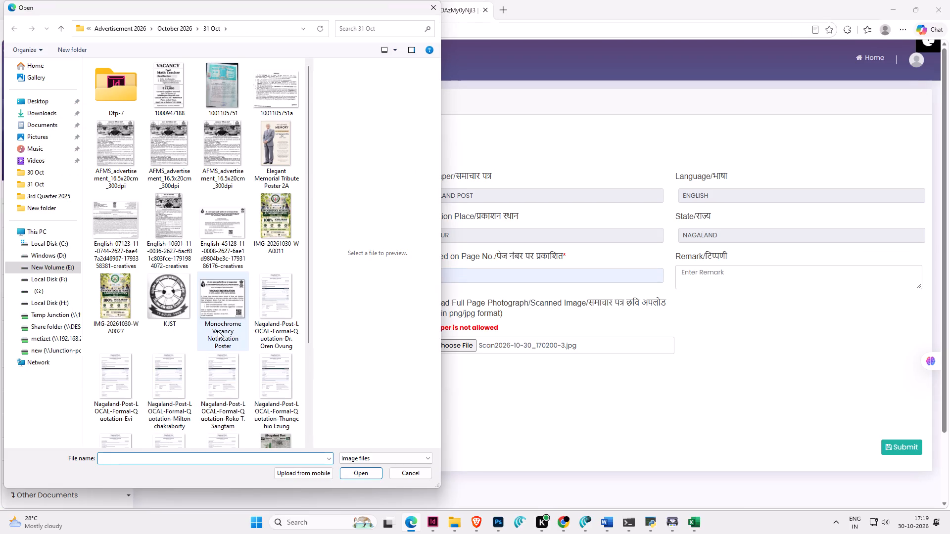
# Attach the scan Scan2026-10-30_170200-4 as the published advertisement image in the compliance form.
pyautogui.scroll(-2, 218, 331)
pyautogui.click(207, 419)
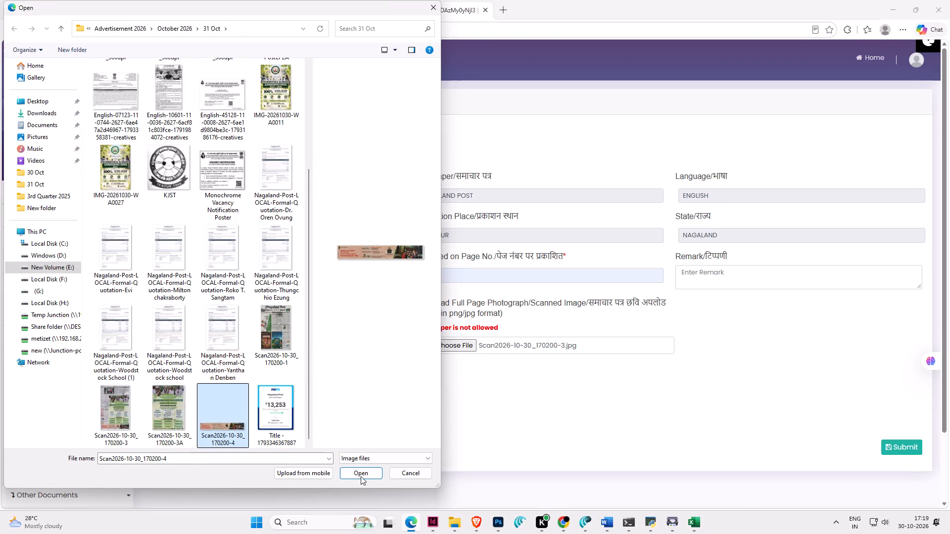
pyautogui.click(361, 476)
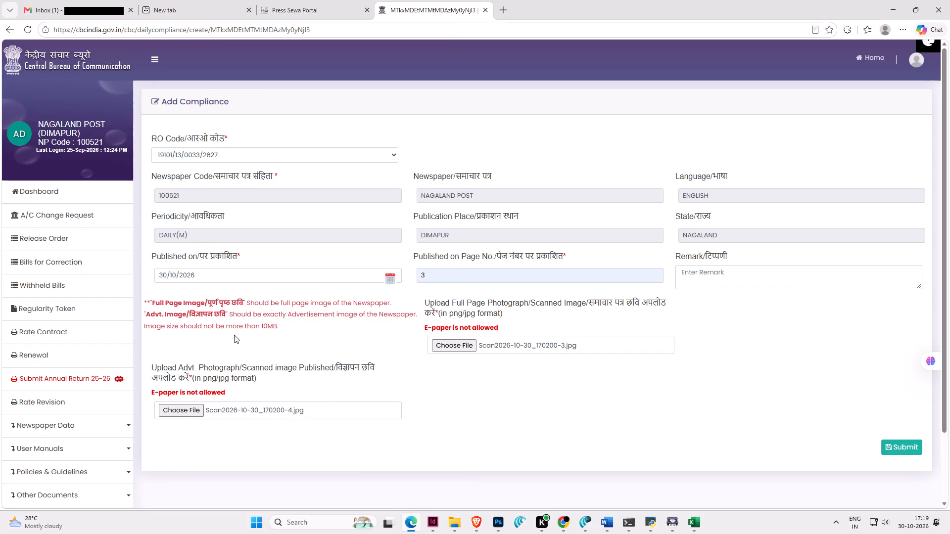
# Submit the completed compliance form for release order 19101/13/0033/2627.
pyautogui.click(887, 443)
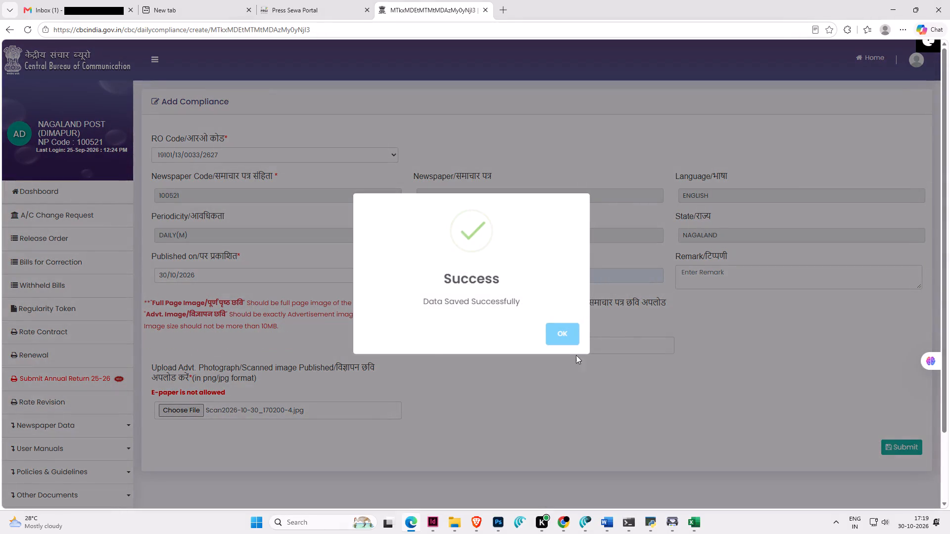
# Open the compliance submission form for release order 01102/13/0003/2627, PM-KISHAN 24TH INSTALMENT.
pyautogui.click(559, 331)
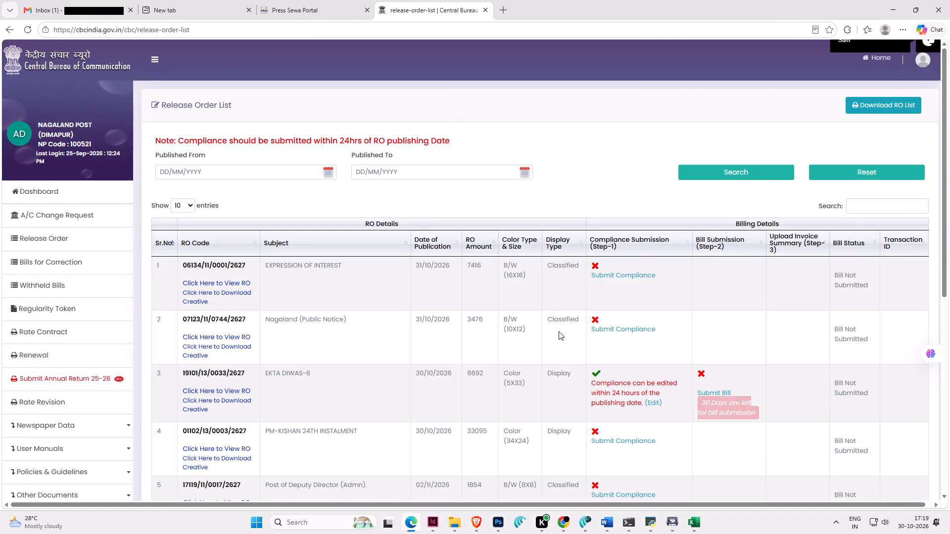
pyautogui.scroll(-2, 505, 303)
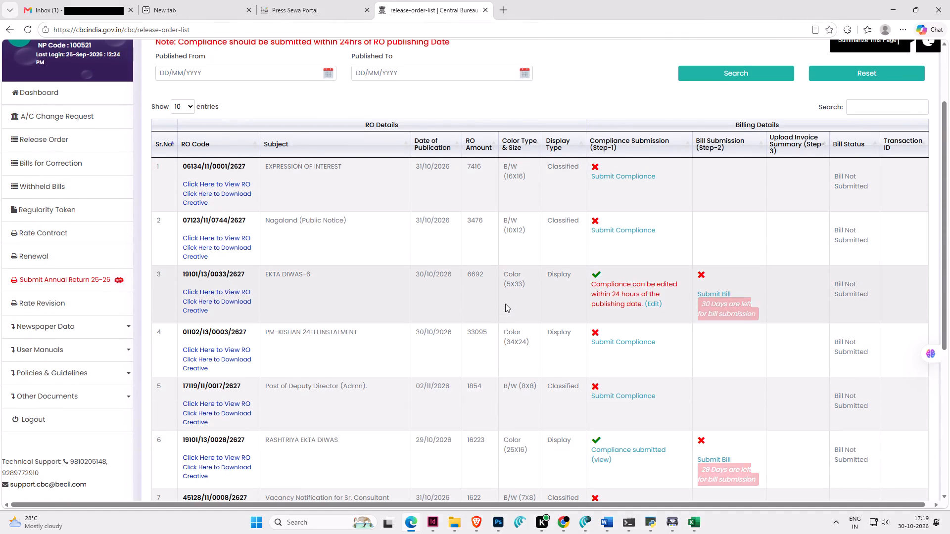
pyautogui.click(618, 343)
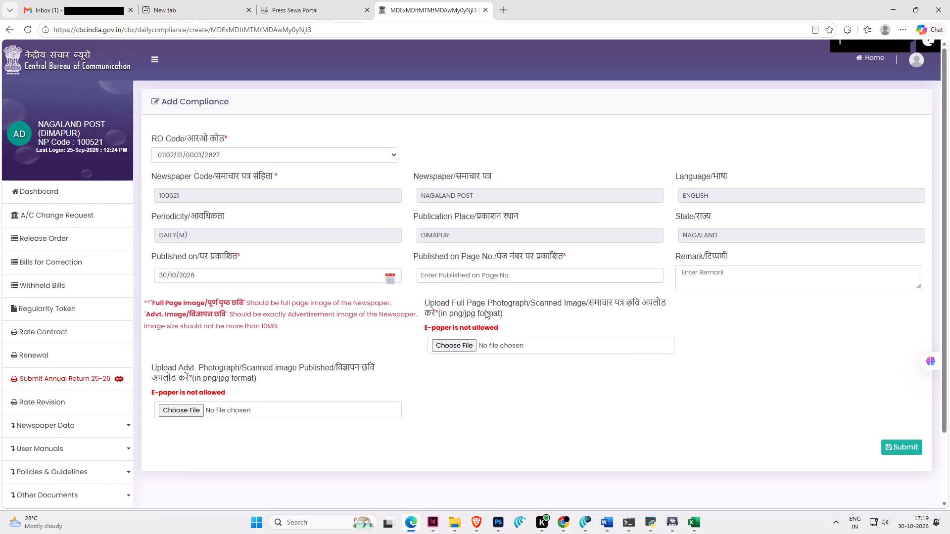
# Enter 3 as the published page number and attach Scan2026-10-30_170200-3.jpg as the full page image.
pyautogui.click(429, 279)
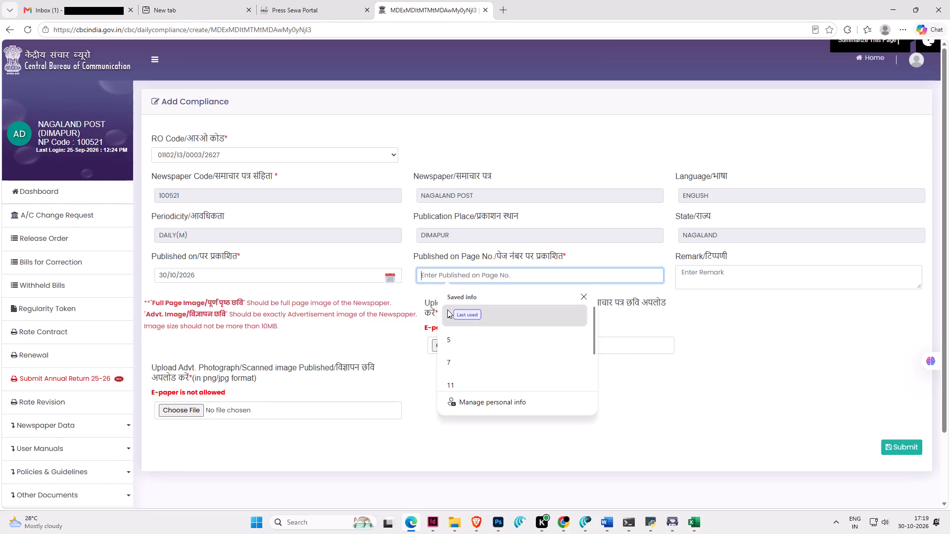
pyautogui.click(453, 313)
pyautogui.click(450, 345)
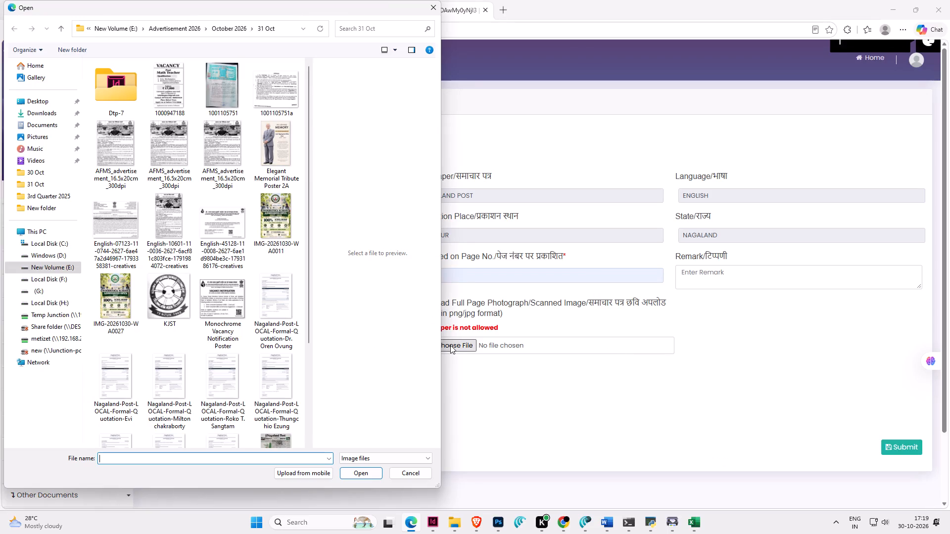
pyautogui.scroll(-2, 195, 257)
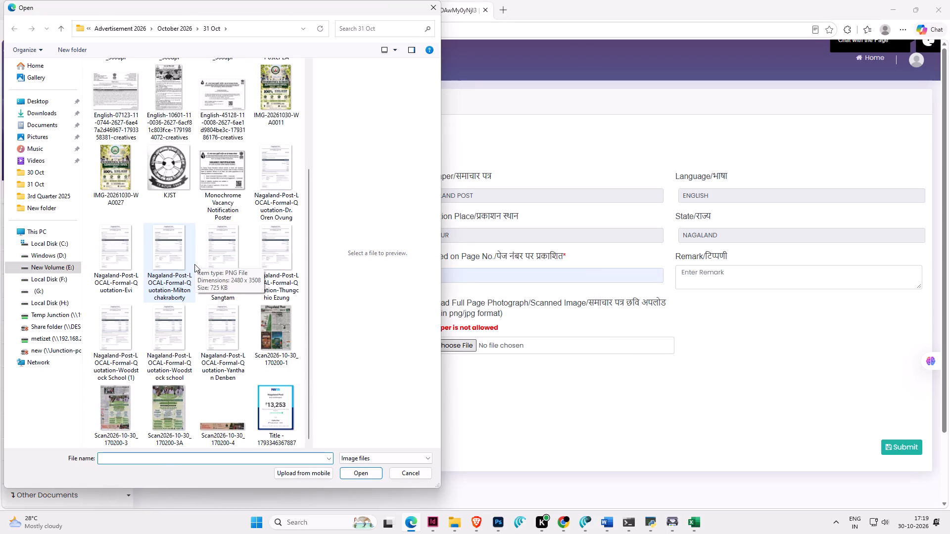
pyautogui.click(115, 399)
pyautogui.click(360, 473)
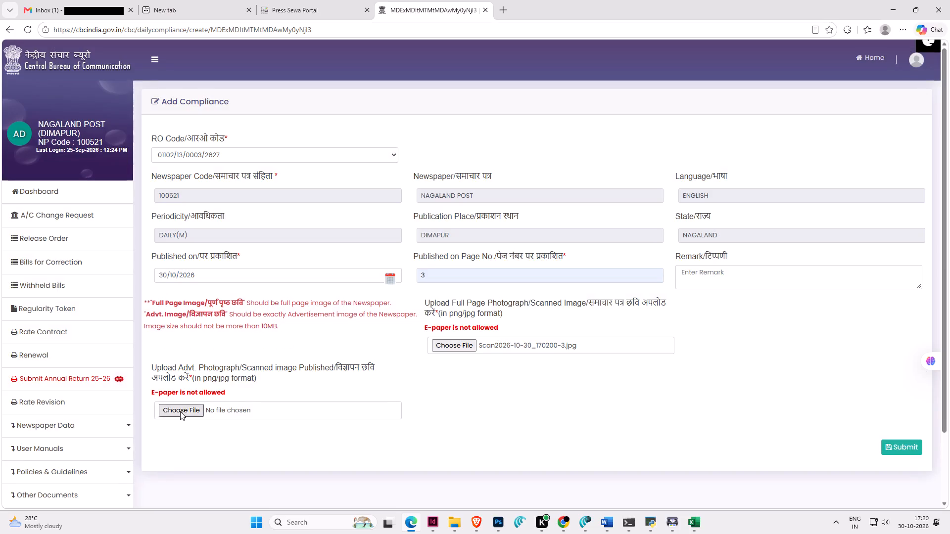
# Attach Scan2026-10-30_170200-3A.jpg as the advertisement image and submit the compliance form.
pyautogui.click(180, 411)
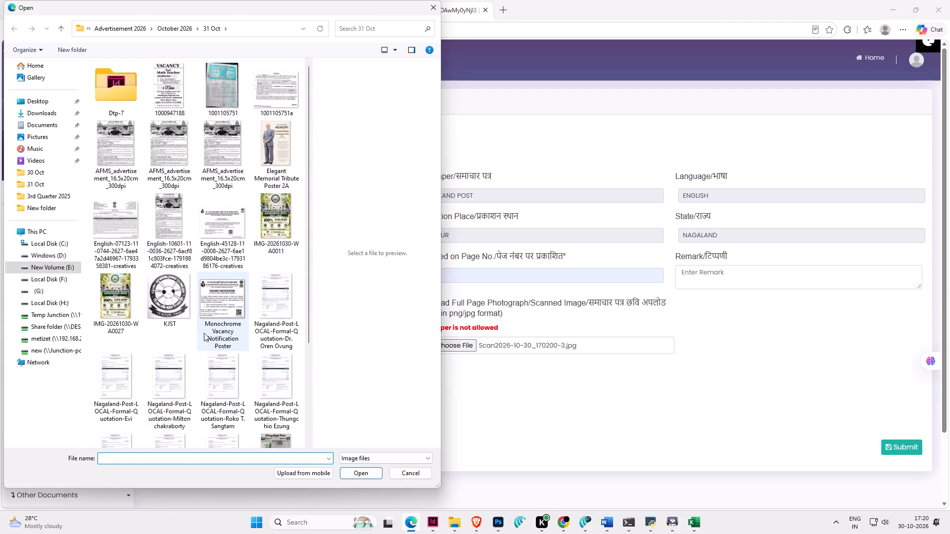
pyautogui.scroll(-2, 204, 333)
pyautogui.click(180, 412)
pyautogui.click(361, 471)
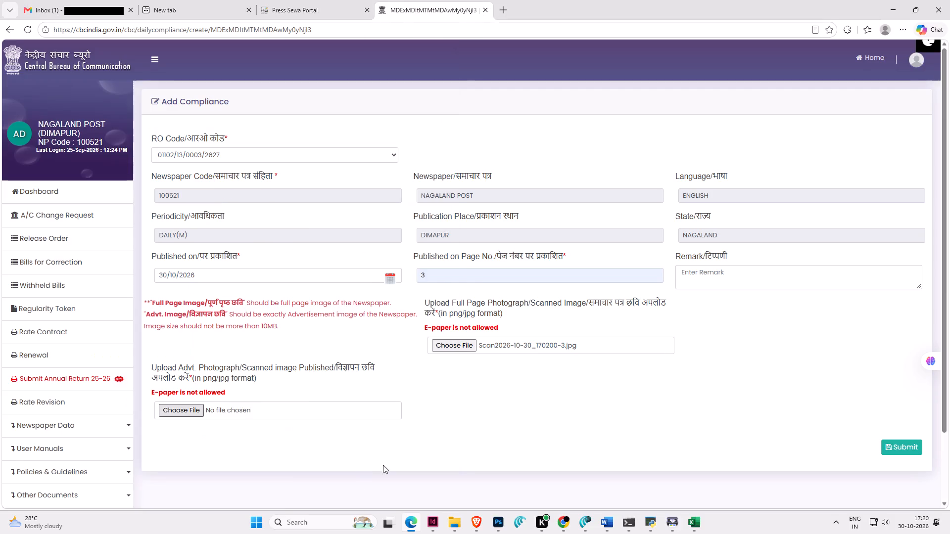
pyautogui.click(891, 445)
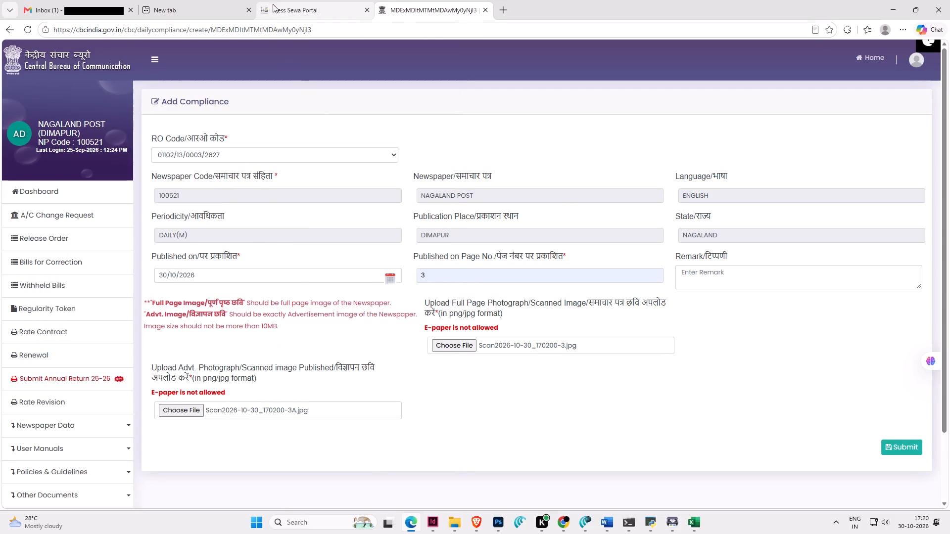
# On the Press Sewa Portal, open the e-copy filing for THE NAGALAND POST with print date 30/10/2026.
pyautogui.click(282, 5)
pyautogui.click(878, 249)
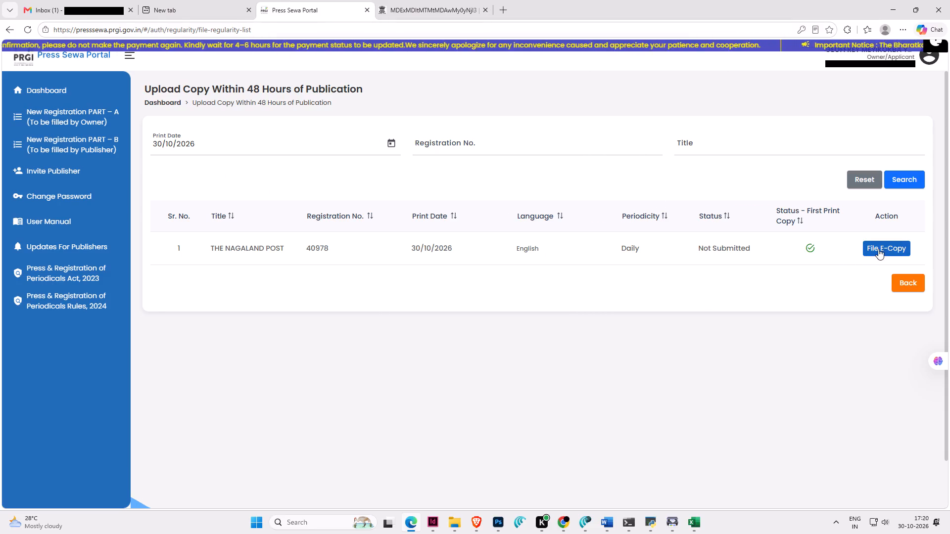
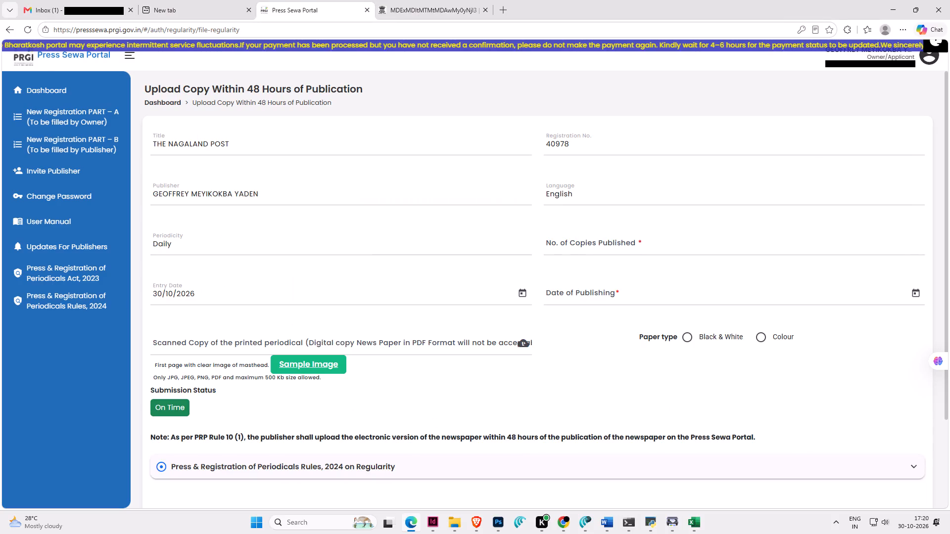
# Enter 26644 copies published, set the date of publishing to 30/10/2026 and choose Colour as the paper type.
pyautogui.write('26644')
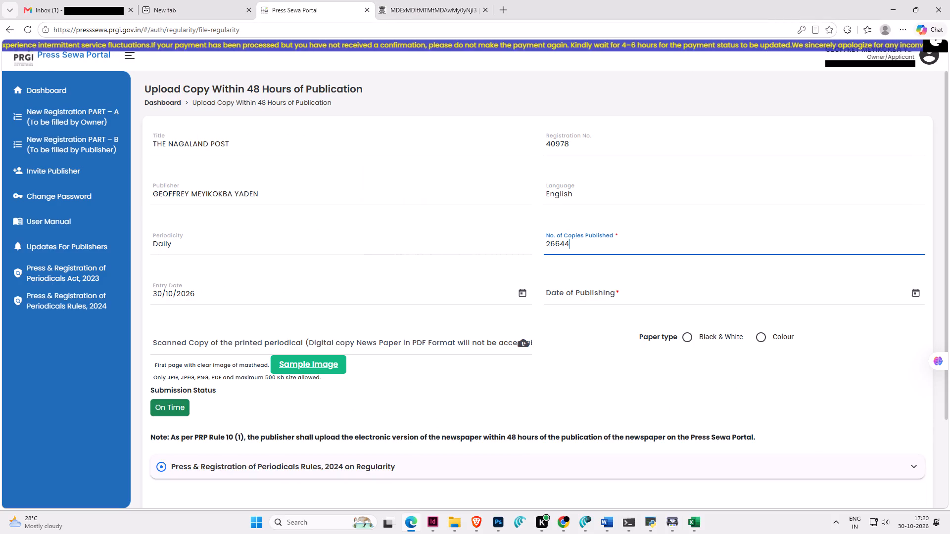
pyautogui.click(652, 292)
pyautogui.click(636, 445)
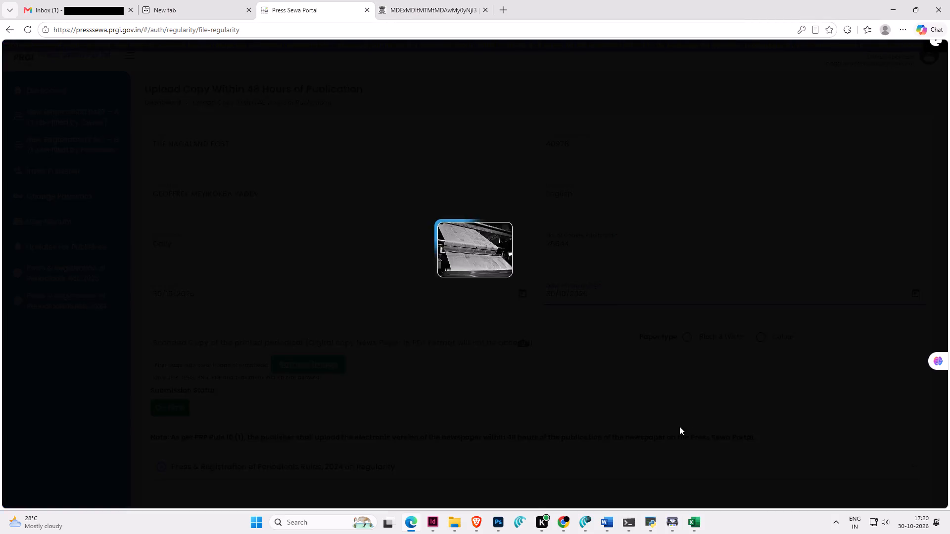
pyautogui.click(761, 338)
# Attach Scan2026-10-30_170200-1.jpg as the scanned copy of the printed periodical and submit the e-copy filing.
pyautogui.click(339, 343)
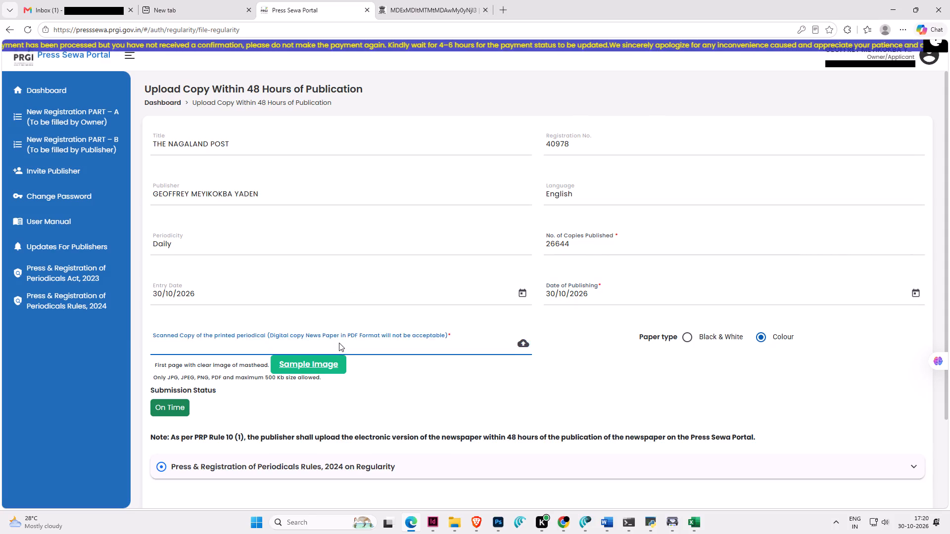
pyautogui.scroll(-6, 198, 309)
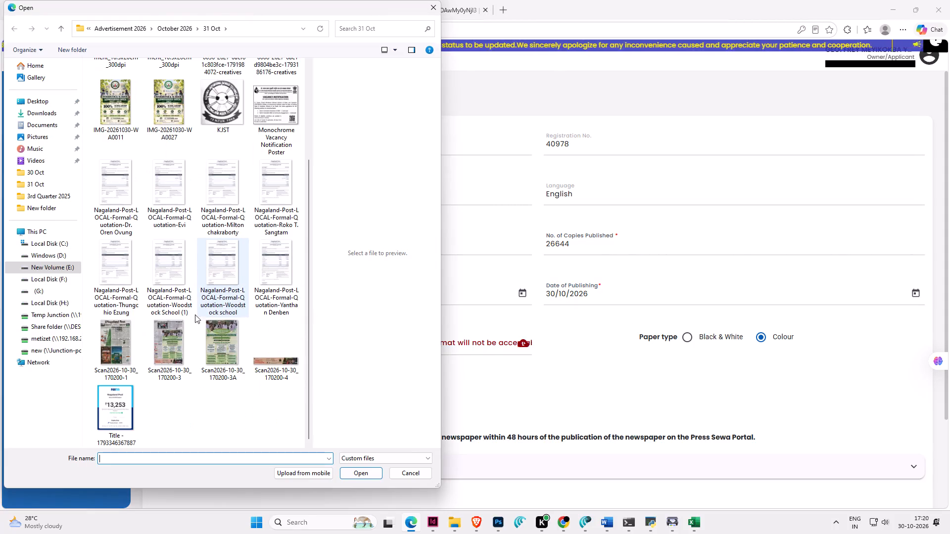
pyautogui.click(115, 338)
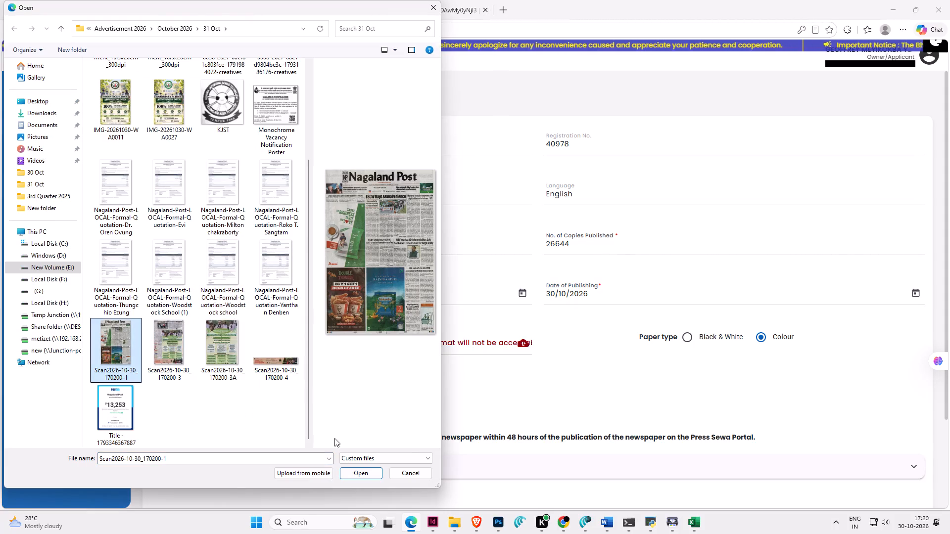
pyautogui.click(362, 470)
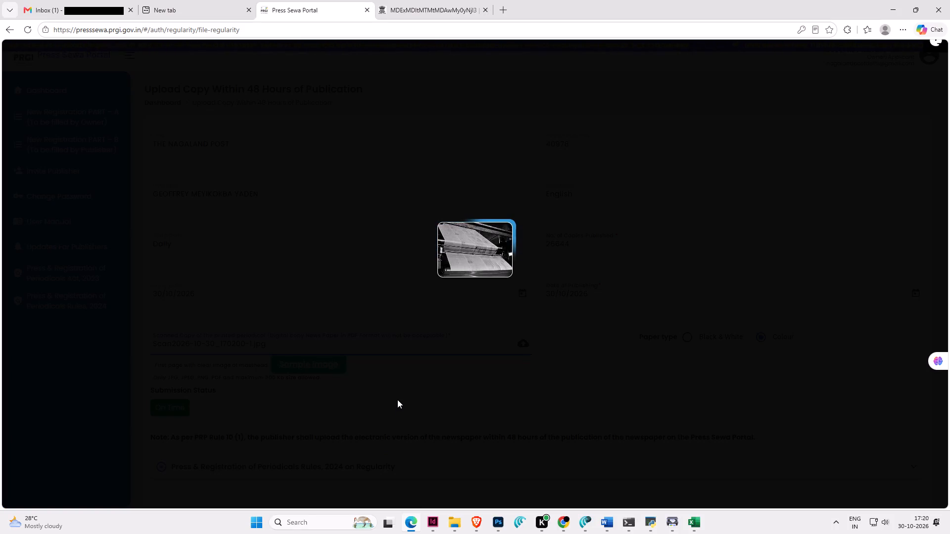
pyautogui.scroll(-3, 508, 365)
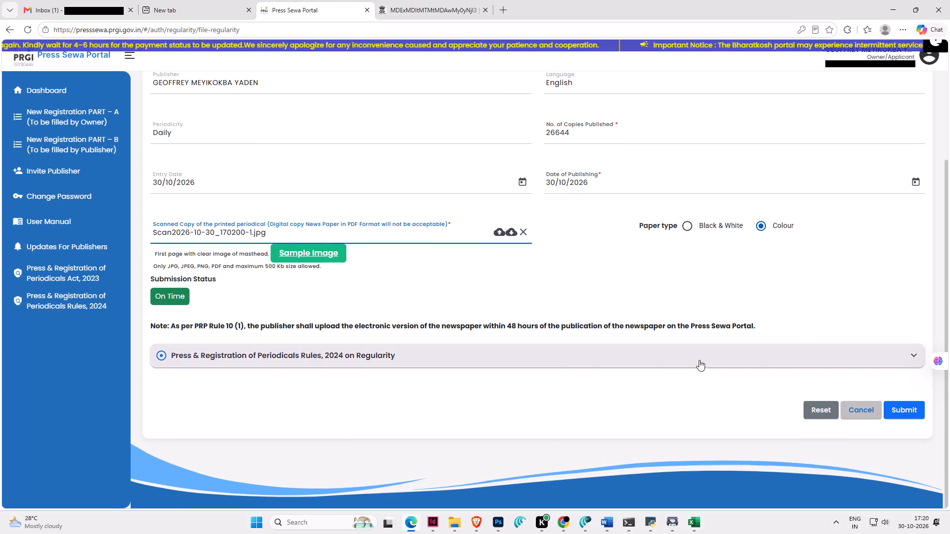
pyautogui.click(901, 414)
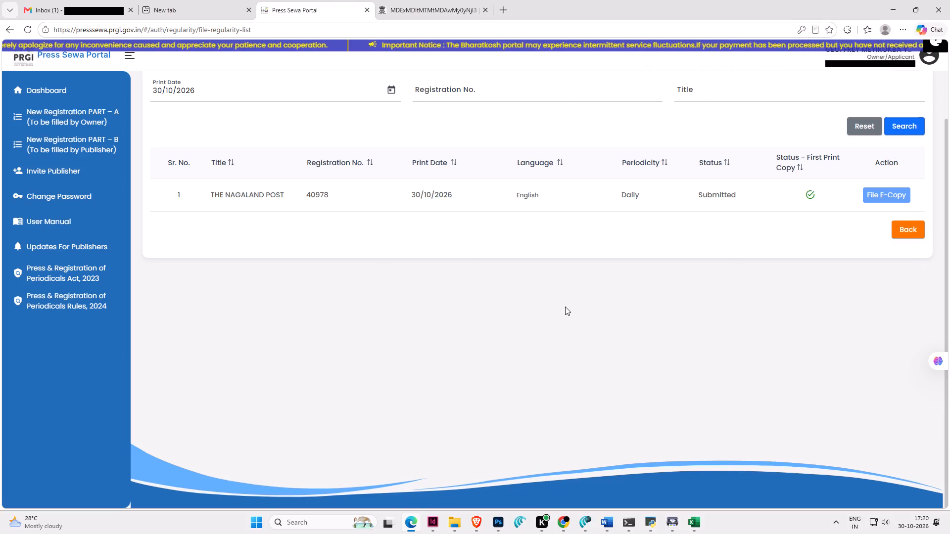
# Close the Press Sewa Portal page and return from the saved compliance form to the CBC release order list.
pyautogui.click(368, 10)
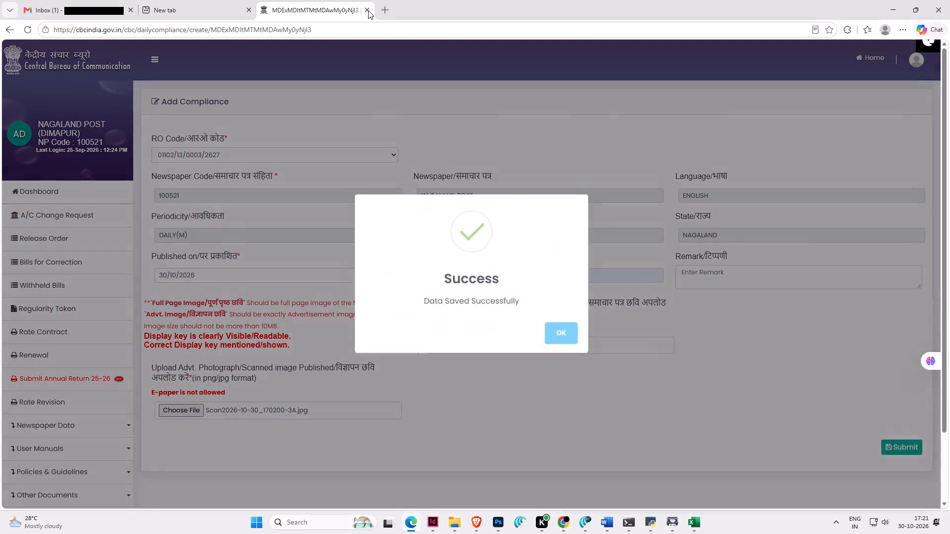
pyautogui.click(564, 334)
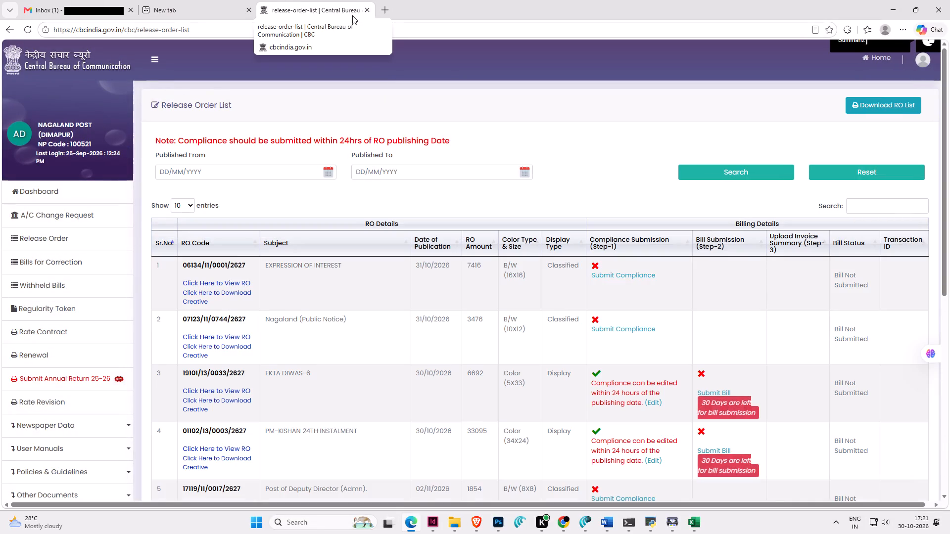
# Download the English creative for release order 17119/11/0017/2627, Post of Deputy Director (Admn), into the November 2026 > 2 Nov folder.
pyautogui.scroll(-4, 446, 223)
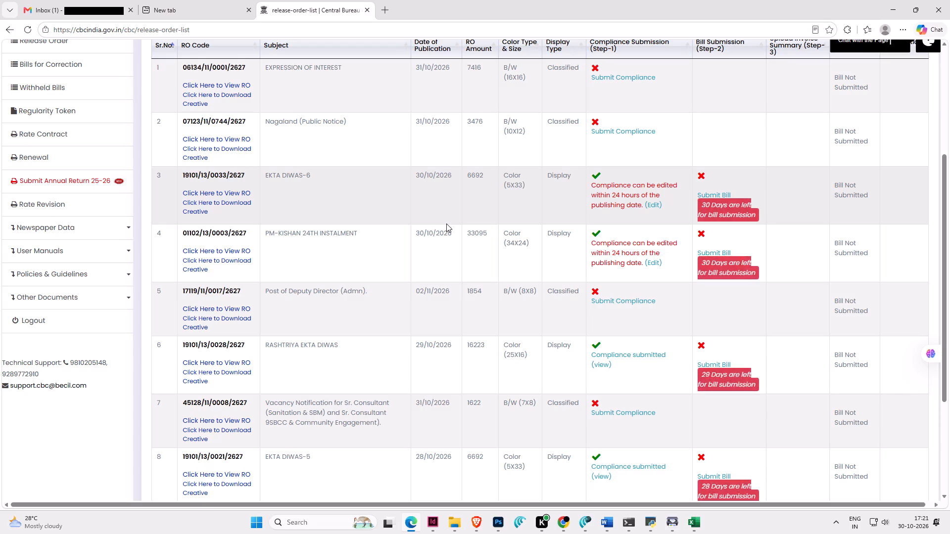
pyautogui.click(222, 316)
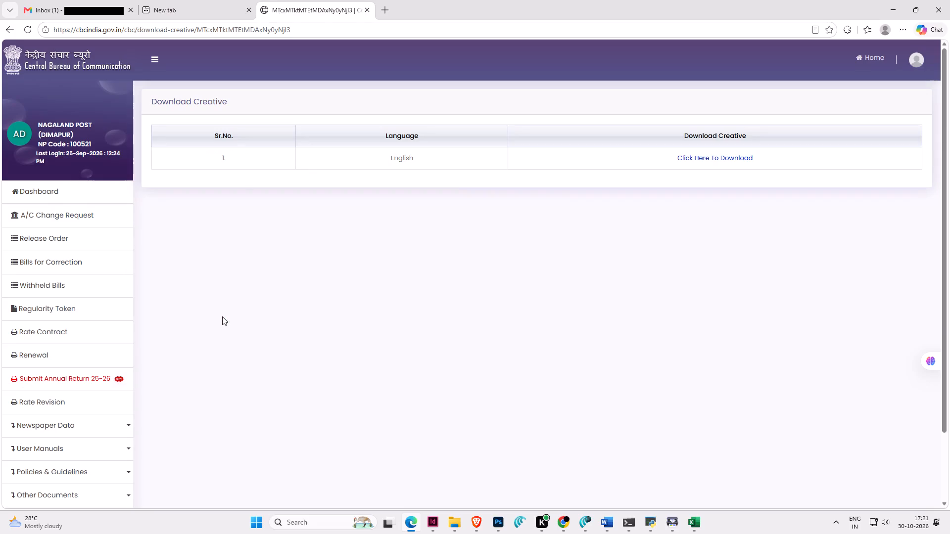
pyautogui.click(691, 158)
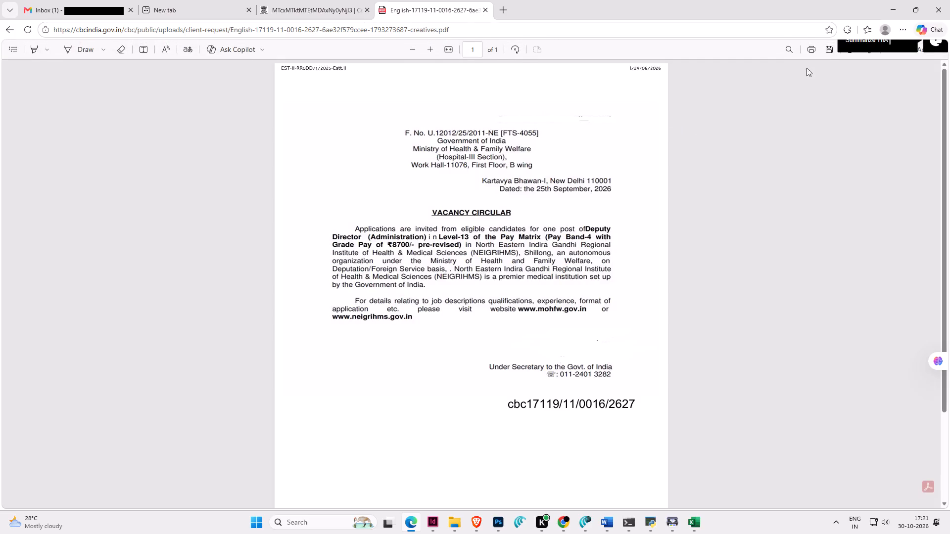
pyautogui.click(829, 50)
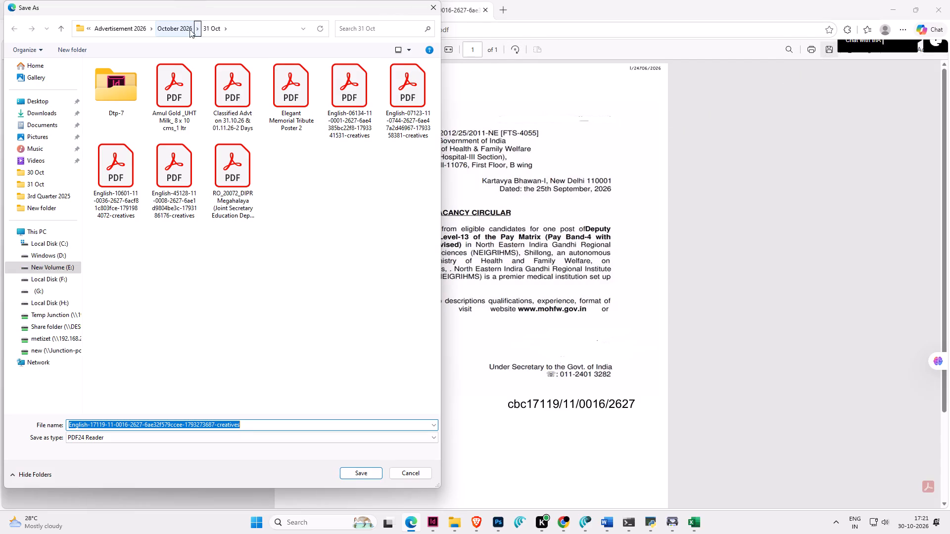
pyautogui.click(135, 28)
pyautogui.doubleClick(117, 159)
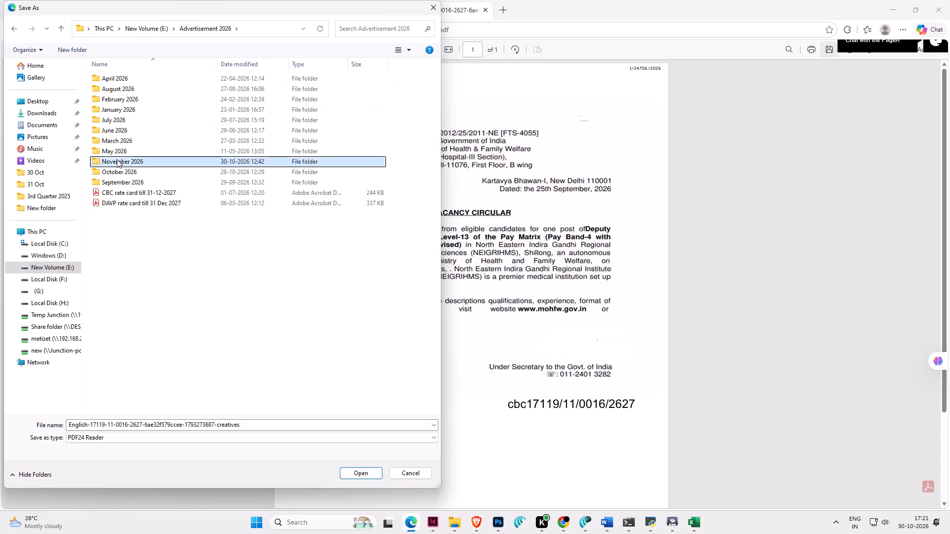
pyautogui.doubleClick(112, 90)
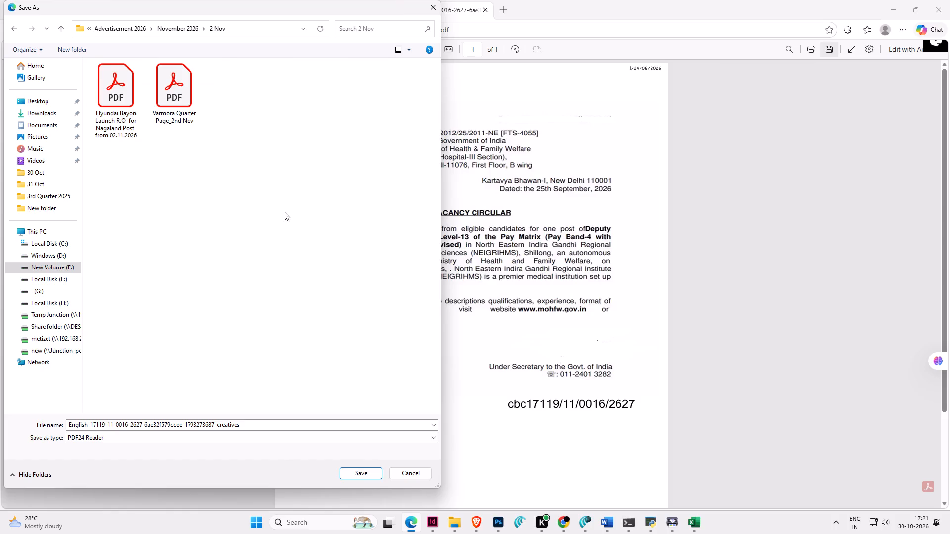
pyautogui.click(363, 469)
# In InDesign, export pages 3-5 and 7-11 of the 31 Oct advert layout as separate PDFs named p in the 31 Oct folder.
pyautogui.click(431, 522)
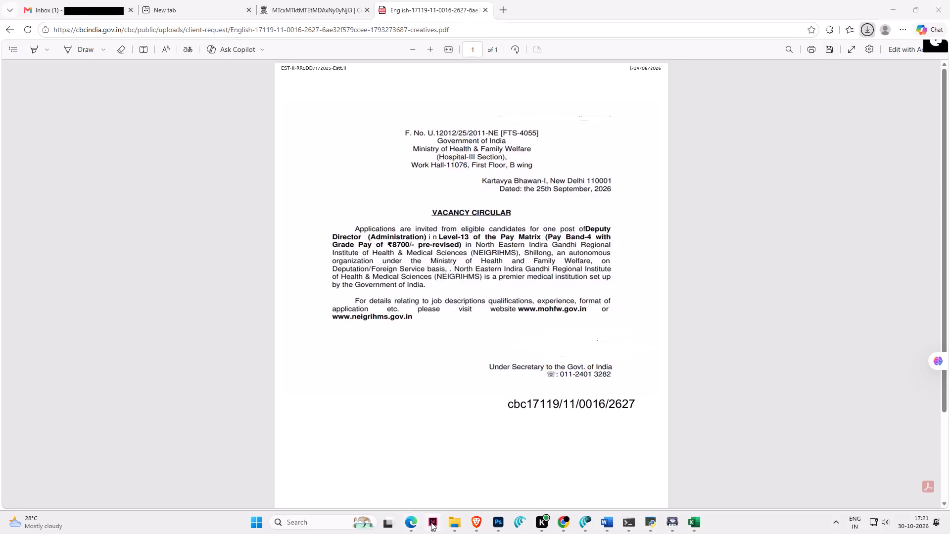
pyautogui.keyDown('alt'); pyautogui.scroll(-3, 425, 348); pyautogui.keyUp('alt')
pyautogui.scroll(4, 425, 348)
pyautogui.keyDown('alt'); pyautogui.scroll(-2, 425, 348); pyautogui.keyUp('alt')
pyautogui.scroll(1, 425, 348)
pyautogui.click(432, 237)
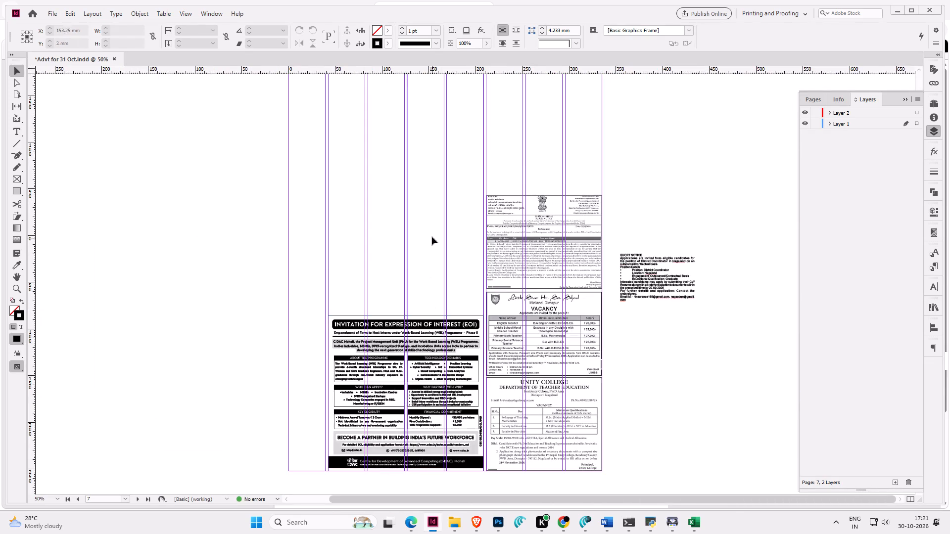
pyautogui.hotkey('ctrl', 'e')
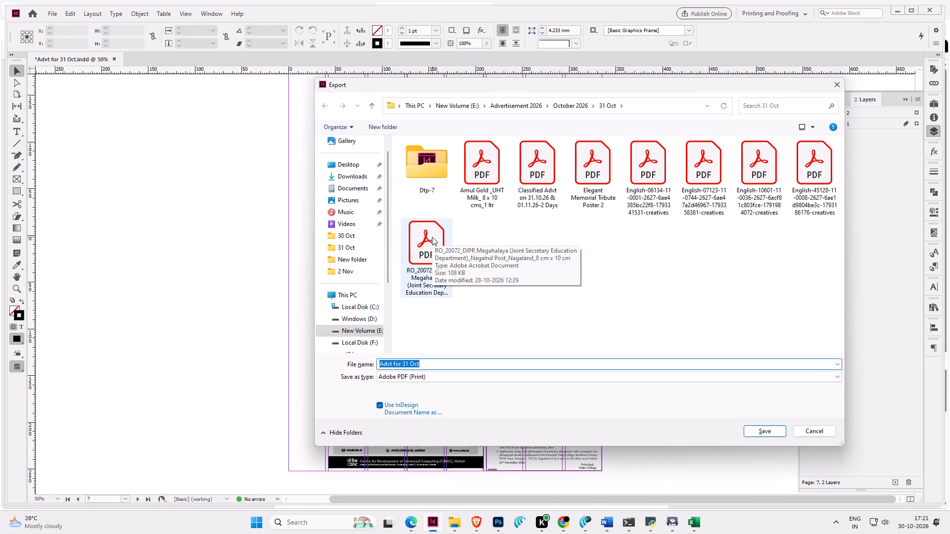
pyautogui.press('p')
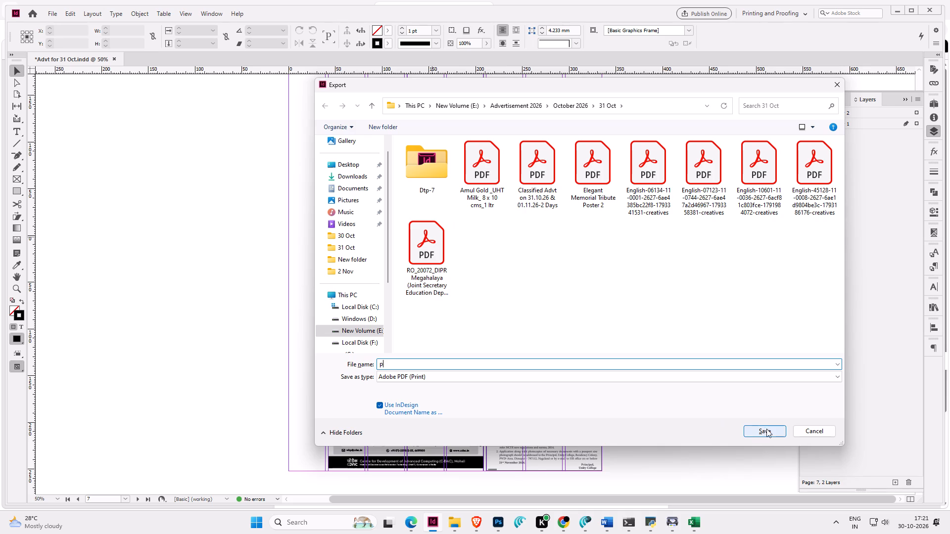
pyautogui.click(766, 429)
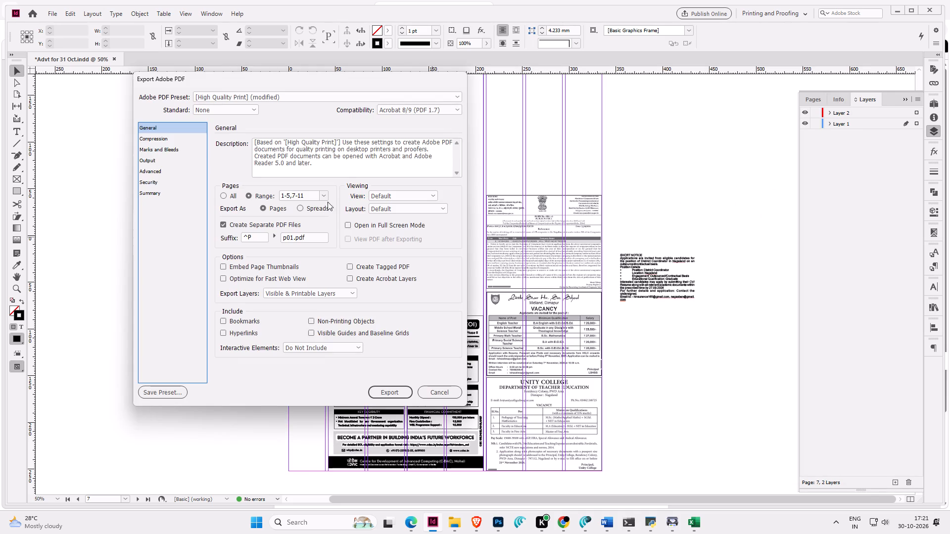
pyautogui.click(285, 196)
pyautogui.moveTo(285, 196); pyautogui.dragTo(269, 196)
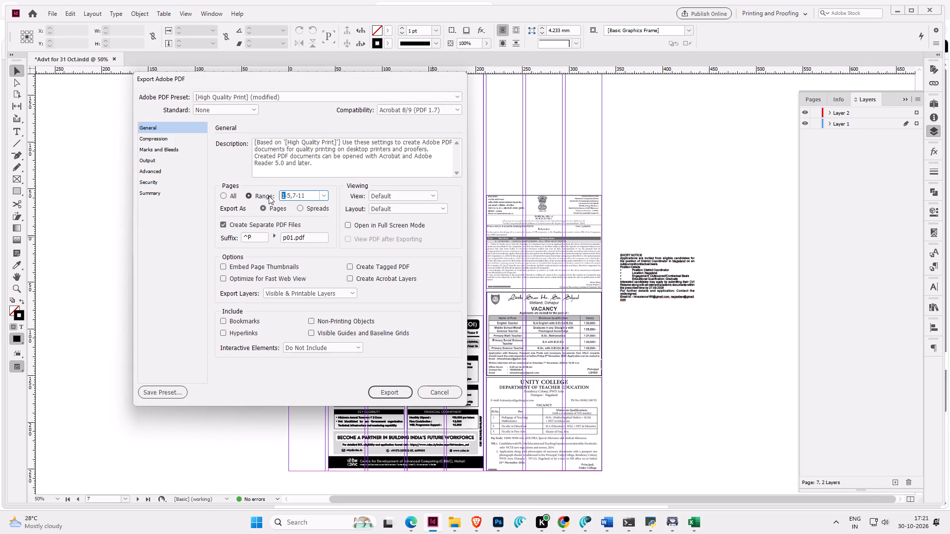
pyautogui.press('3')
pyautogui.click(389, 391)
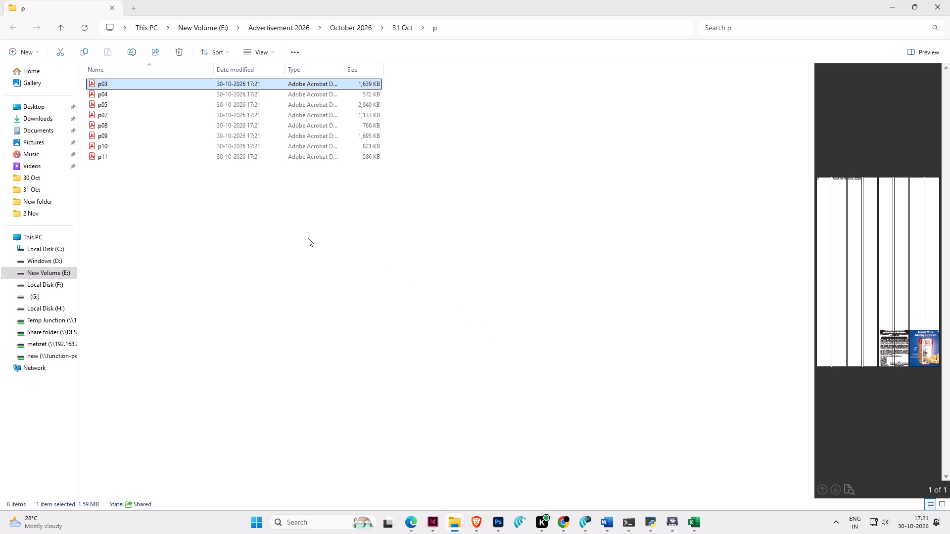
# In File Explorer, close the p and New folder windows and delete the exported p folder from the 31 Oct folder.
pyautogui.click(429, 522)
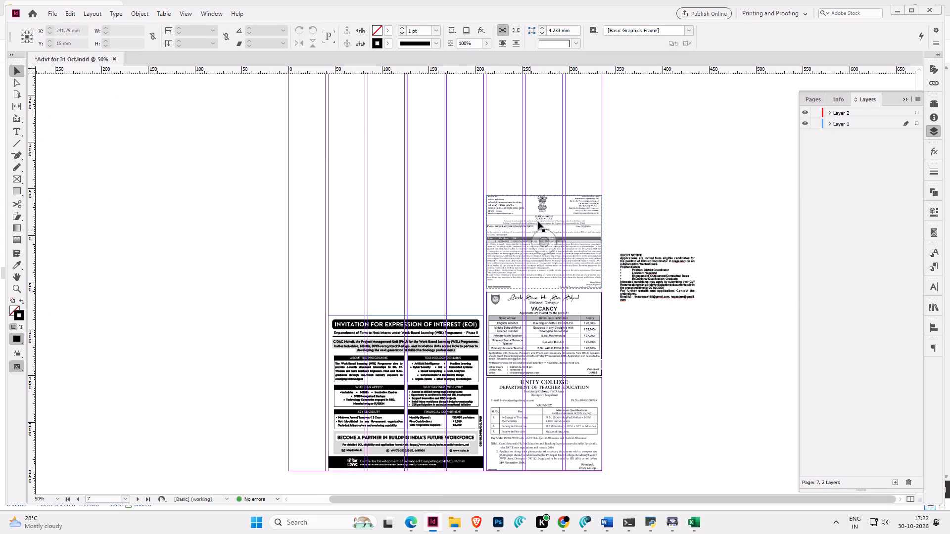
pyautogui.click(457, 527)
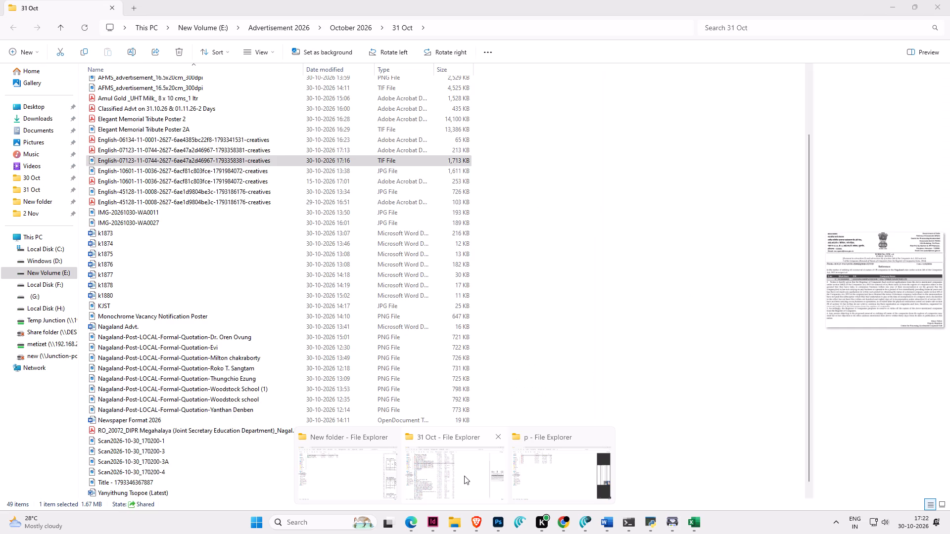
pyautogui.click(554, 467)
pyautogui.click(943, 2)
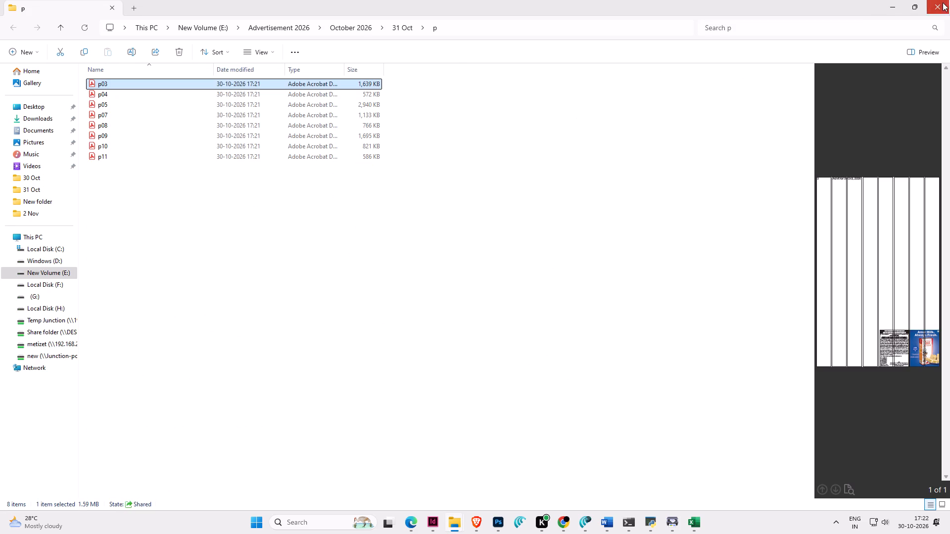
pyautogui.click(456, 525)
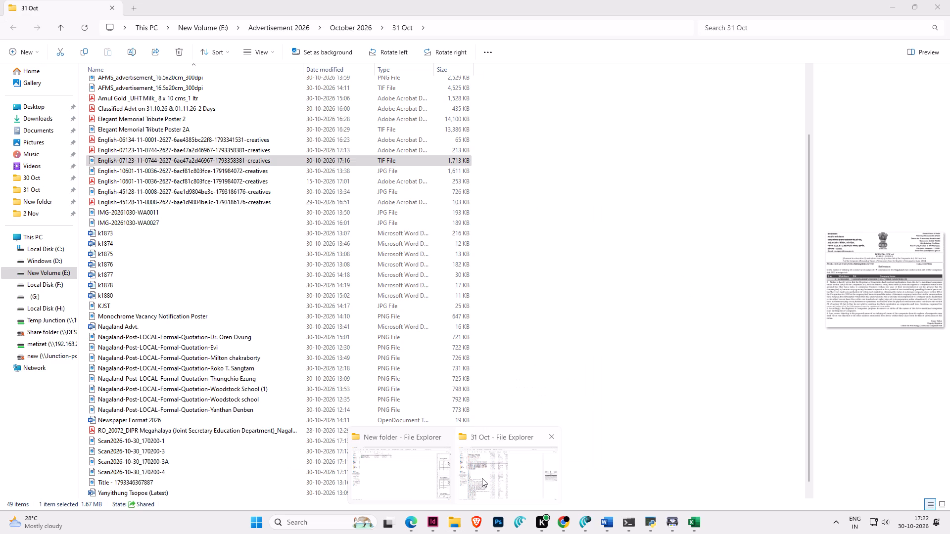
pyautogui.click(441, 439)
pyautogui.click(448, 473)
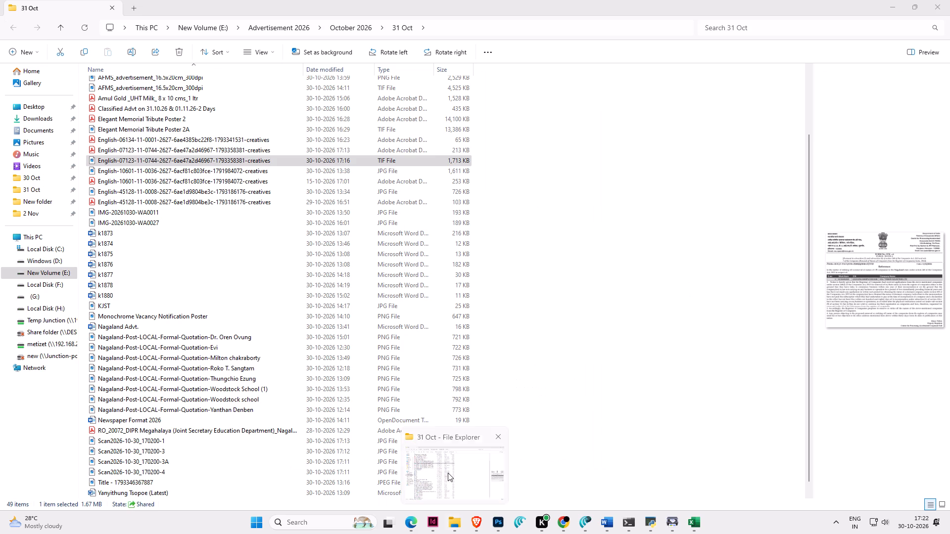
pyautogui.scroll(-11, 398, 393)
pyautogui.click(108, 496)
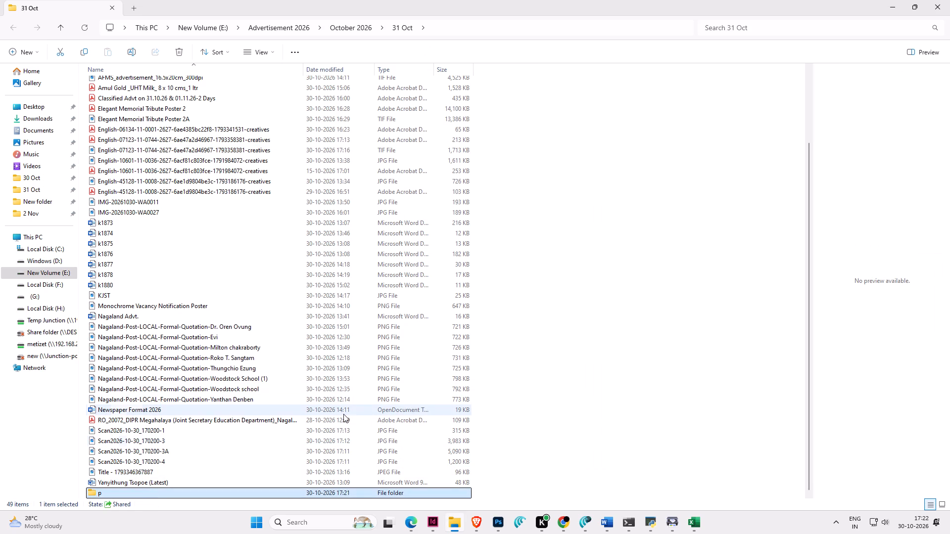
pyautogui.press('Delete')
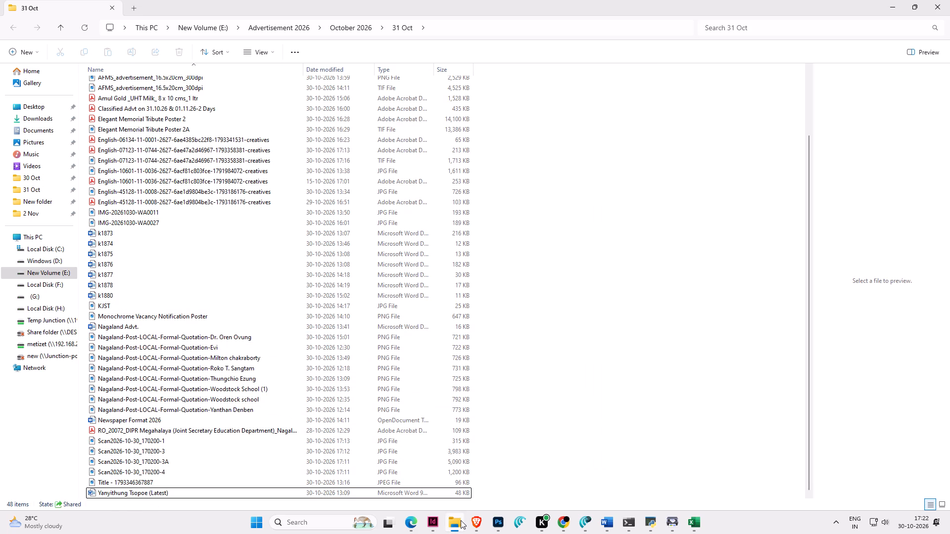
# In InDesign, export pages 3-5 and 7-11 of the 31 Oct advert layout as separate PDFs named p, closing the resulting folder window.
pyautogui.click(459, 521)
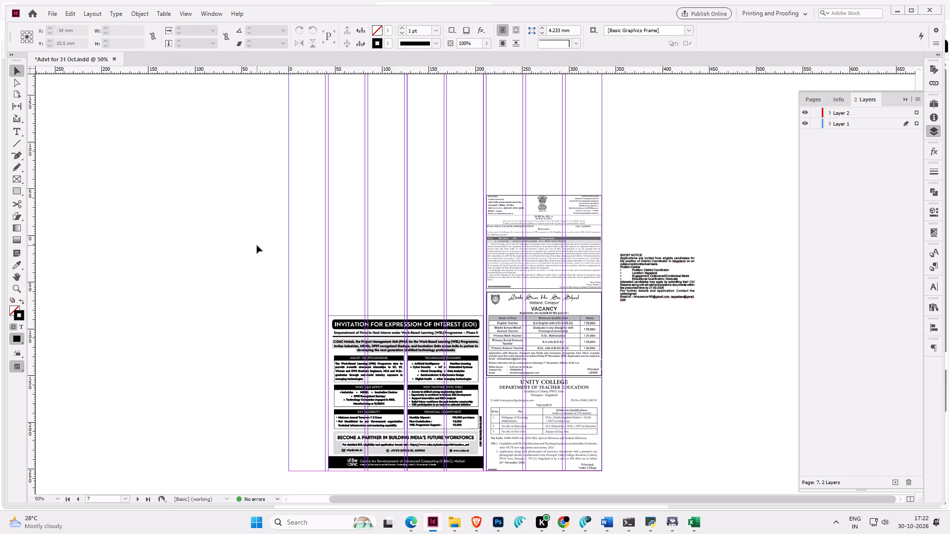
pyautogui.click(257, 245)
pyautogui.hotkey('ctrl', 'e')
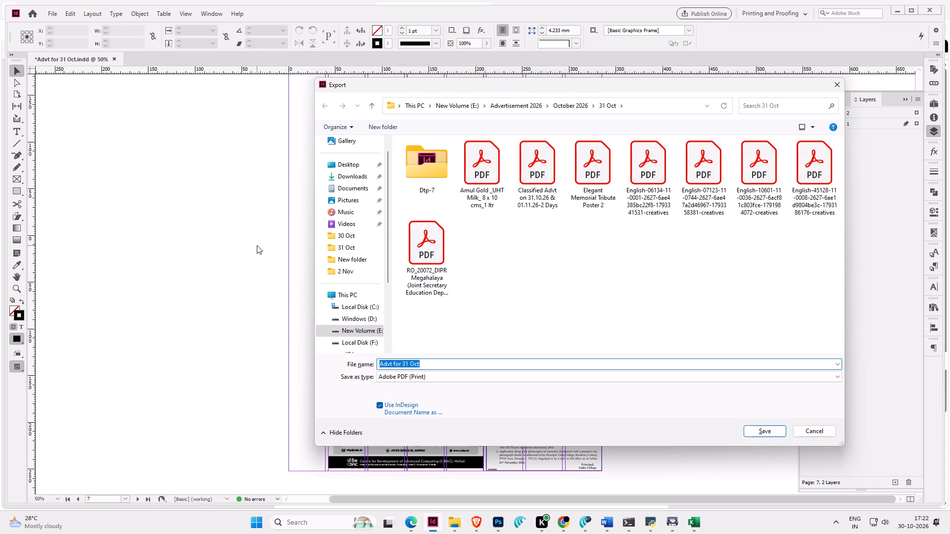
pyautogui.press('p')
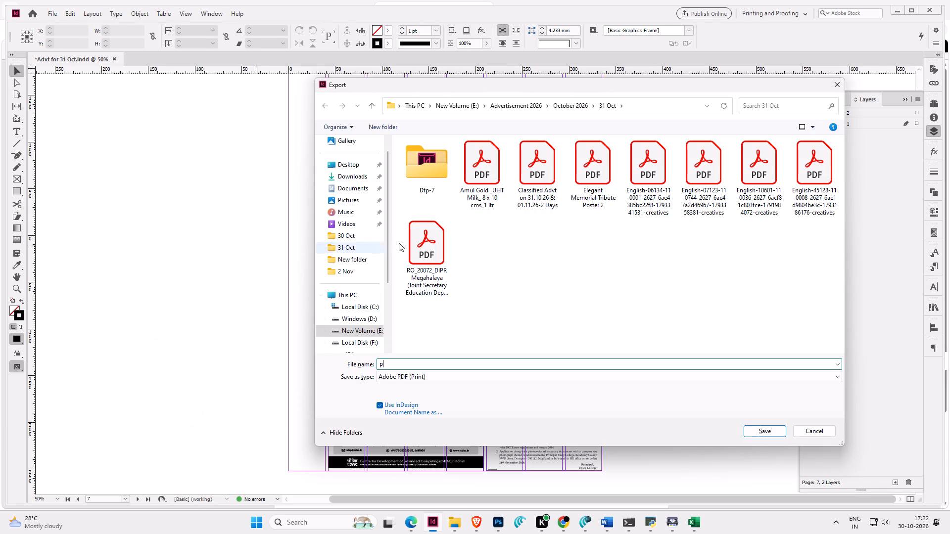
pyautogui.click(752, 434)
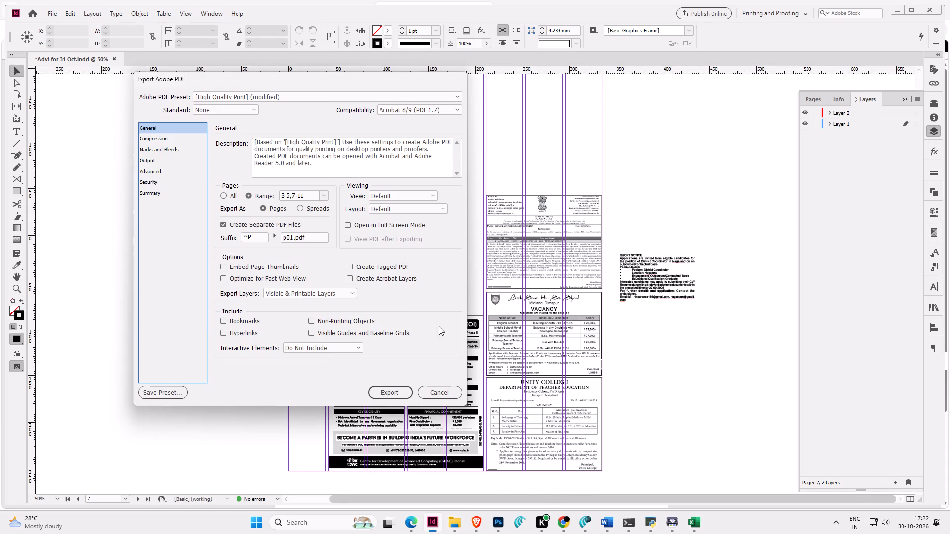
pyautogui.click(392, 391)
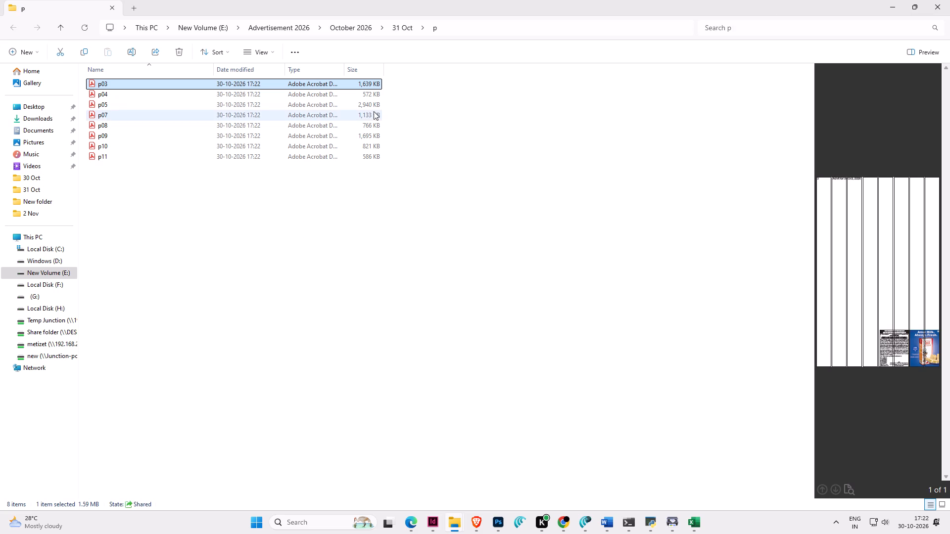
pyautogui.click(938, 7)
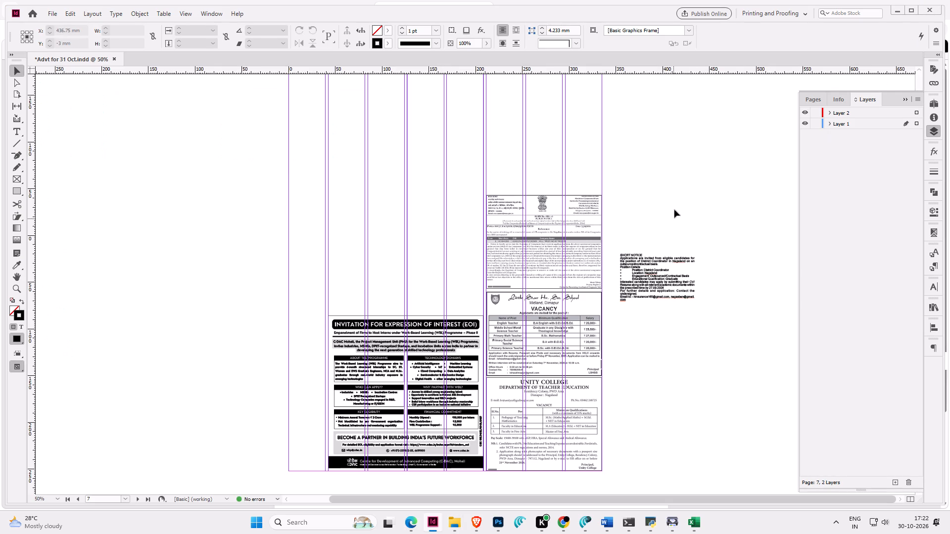
# Hide Layer 2 in the 31 Oct advert layout.
pyautogui.click(807, 113)
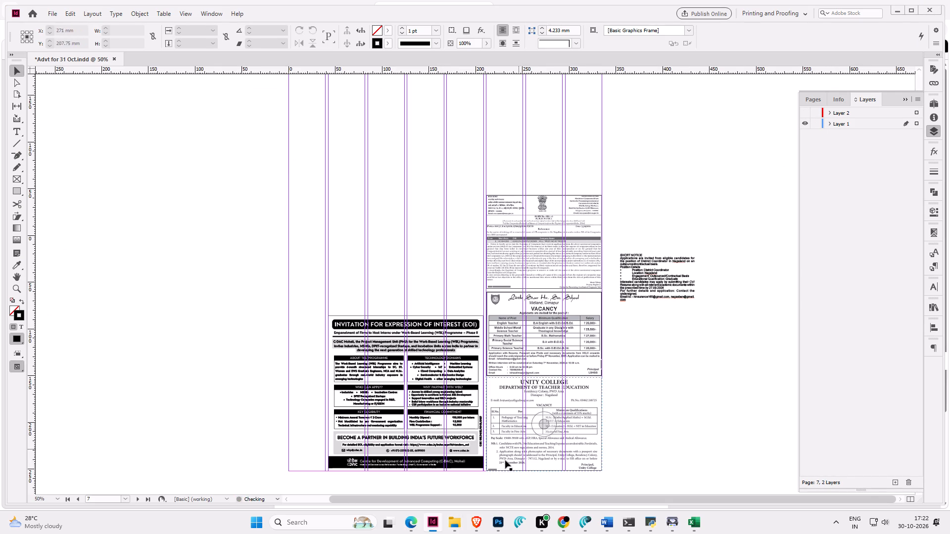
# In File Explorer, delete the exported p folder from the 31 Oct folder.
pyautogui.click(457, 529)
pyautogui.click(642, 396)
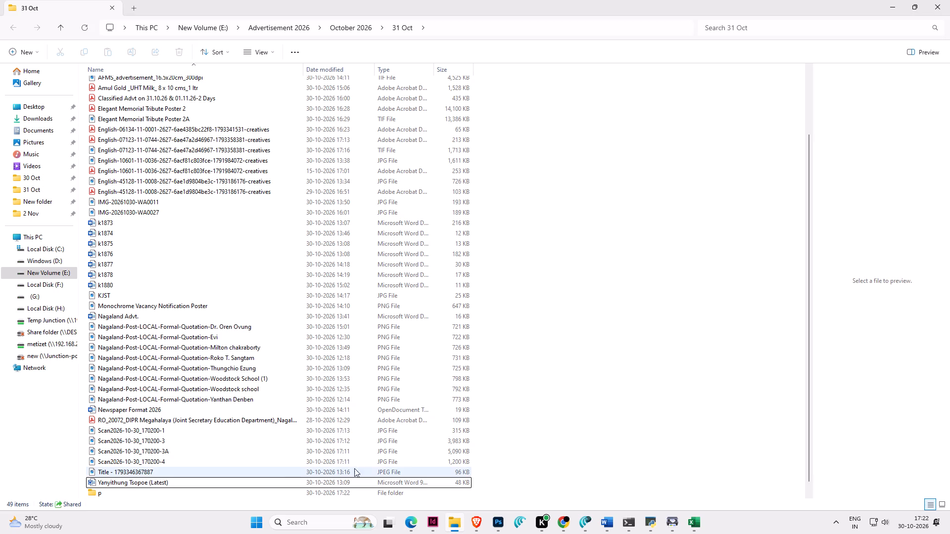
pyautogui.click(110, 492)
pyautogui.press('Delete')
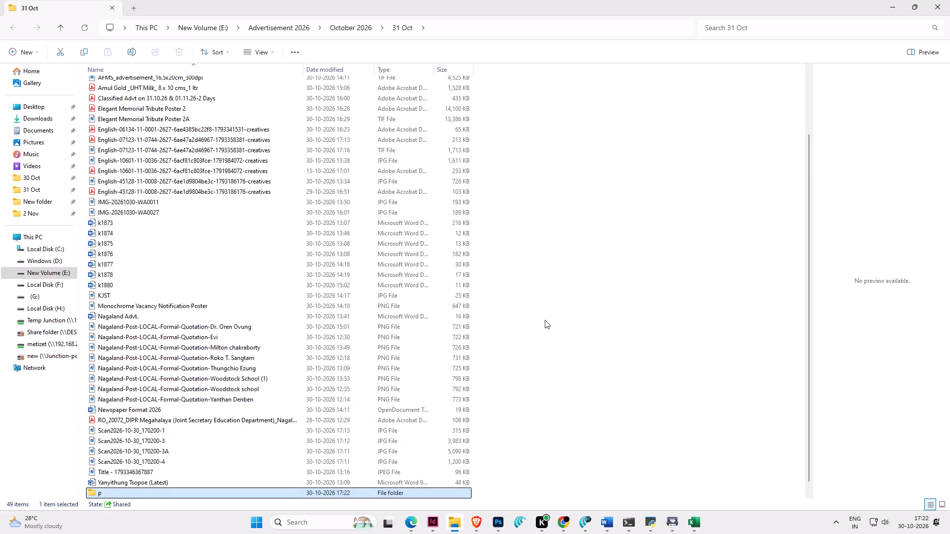
# In InDesign, export pages 3-5 and 7-11 with Layer 2 hidden as separate PDFs named p in the 31 Oct folder.
pyautogui.click(432, 525)
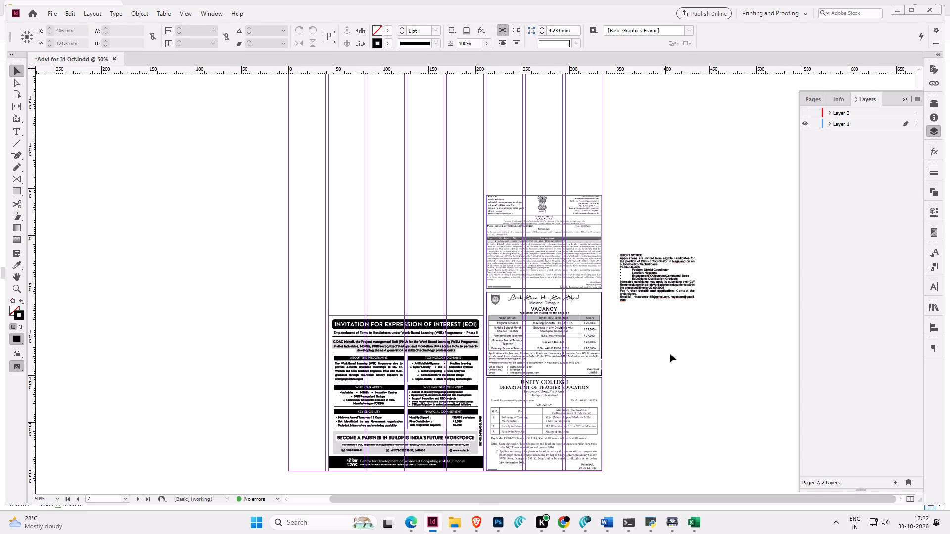
pyautogui.click(671, 356)
pyautogui.hotkey('ctrl', 'e')
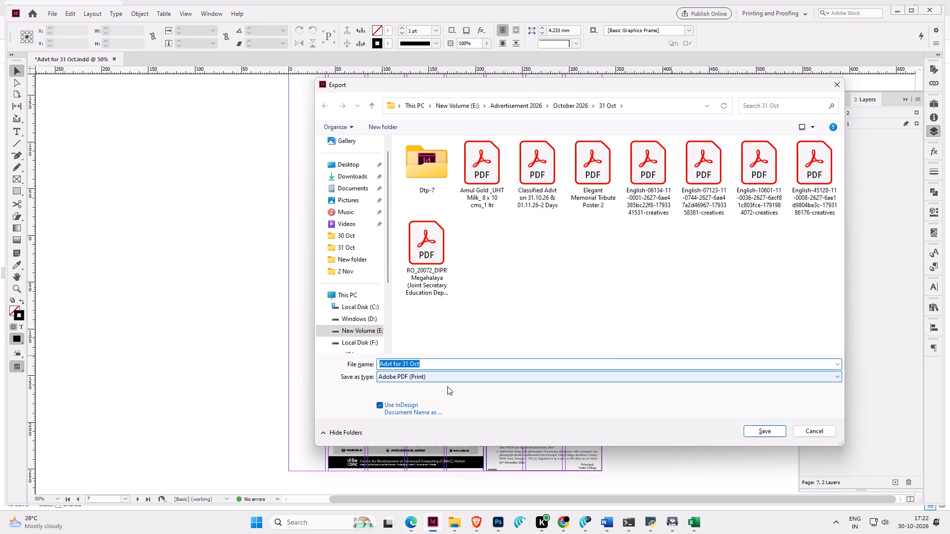
pyautogui.press('p')
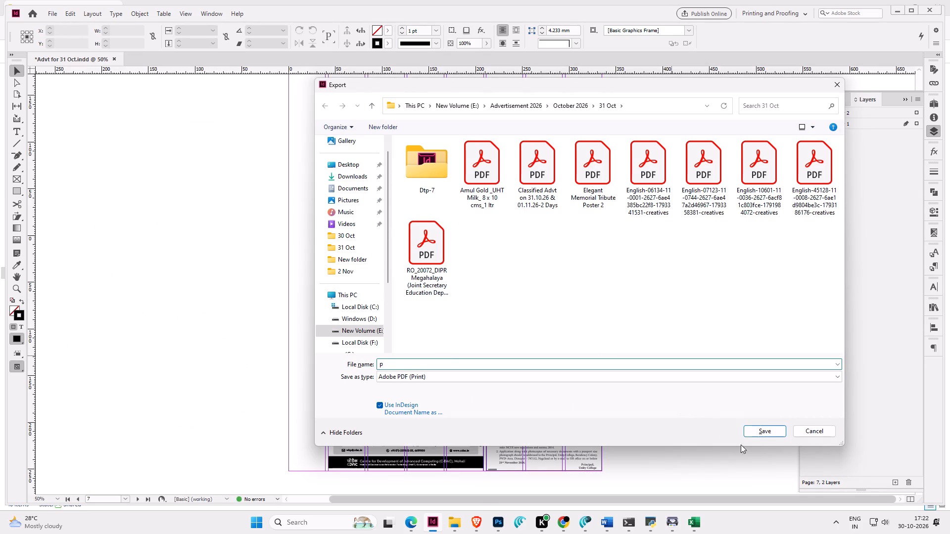
pyautogui.click(757, 436)
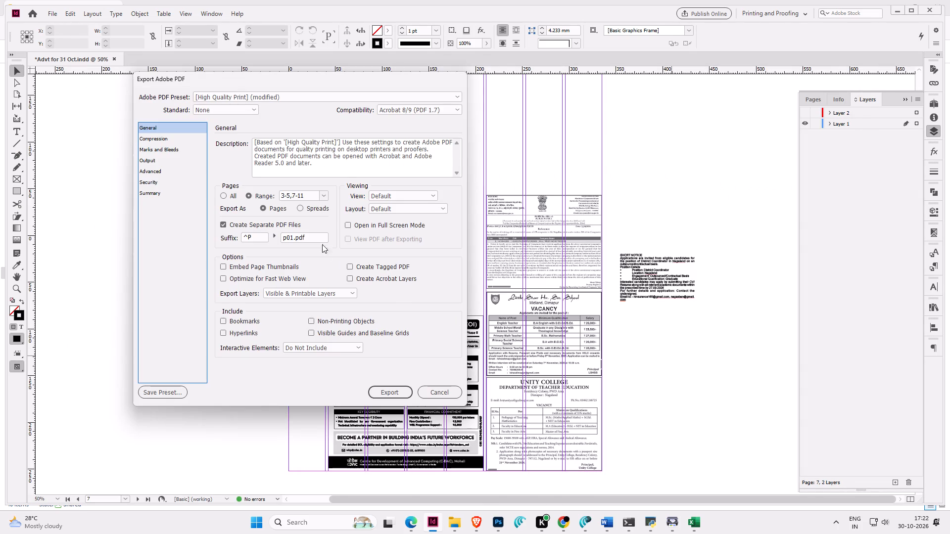
pyautogui.click(389, 390)
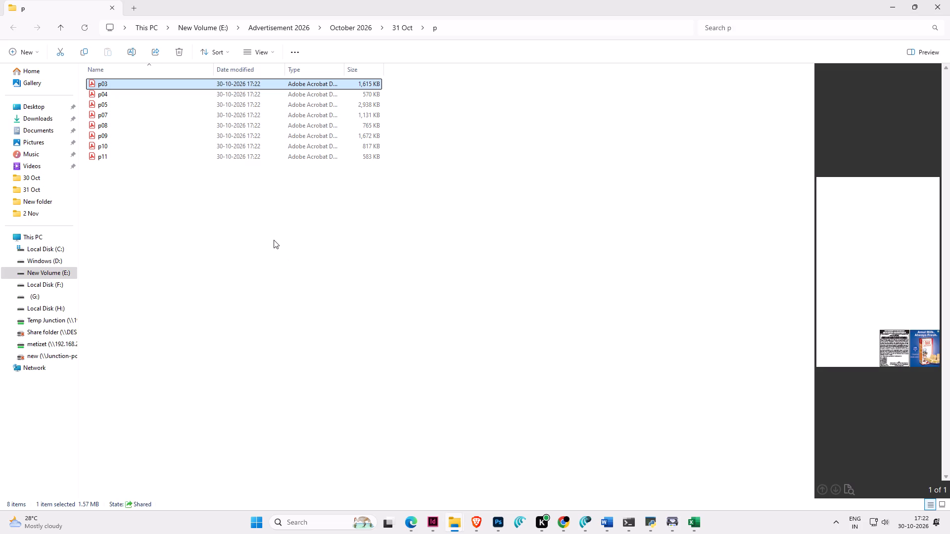
# In File Explorer, preview each exported page PDF from p04 through p11 to check the advert placement.
pyautogui.press('Down')
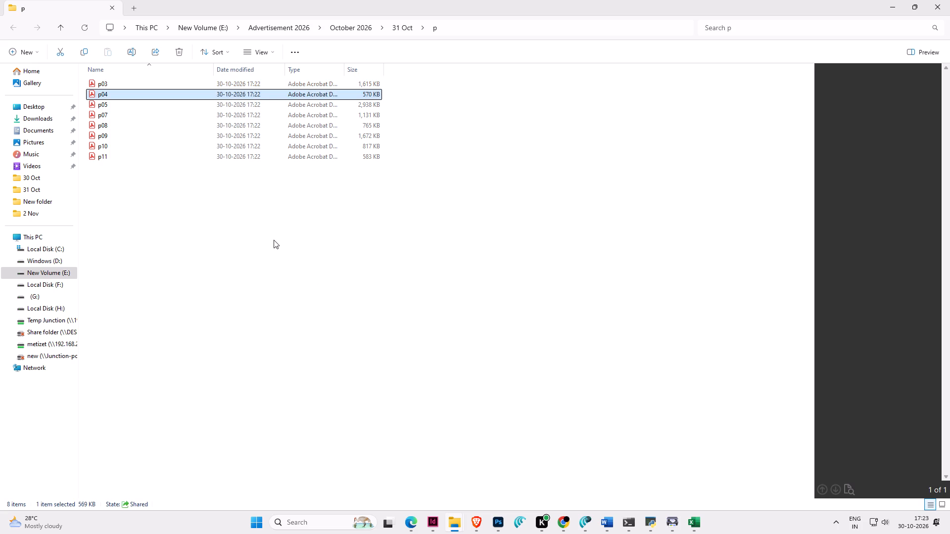
pyautogui.press('Down')
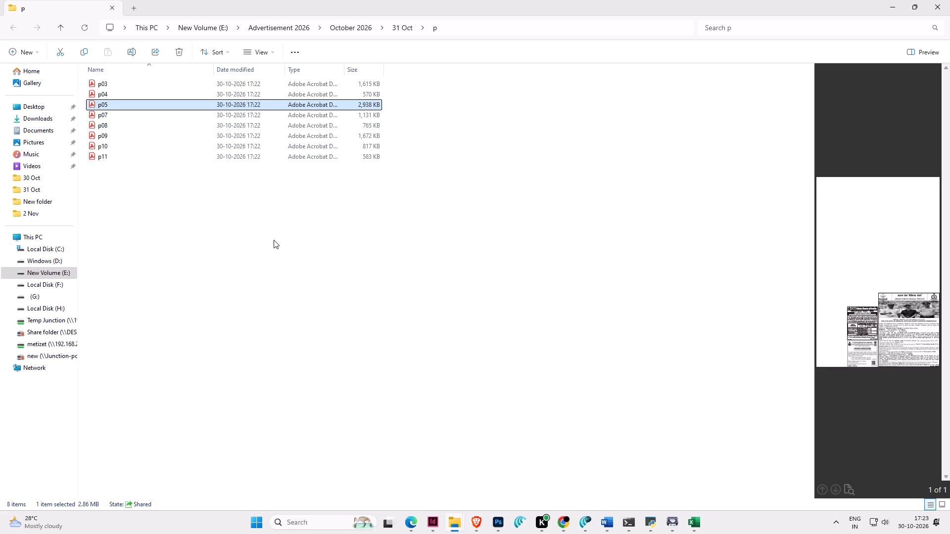
pyautogui.press('Down')
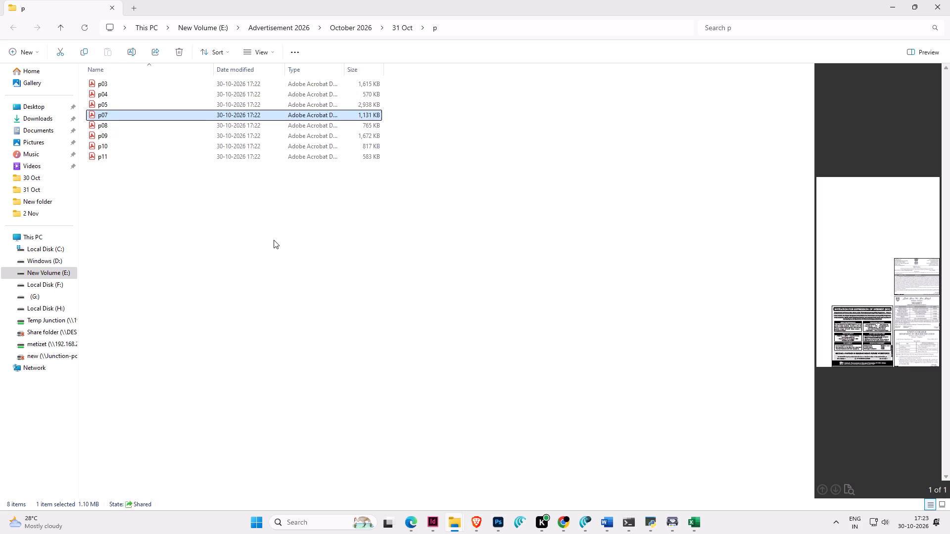
pyautogui.press('Down')
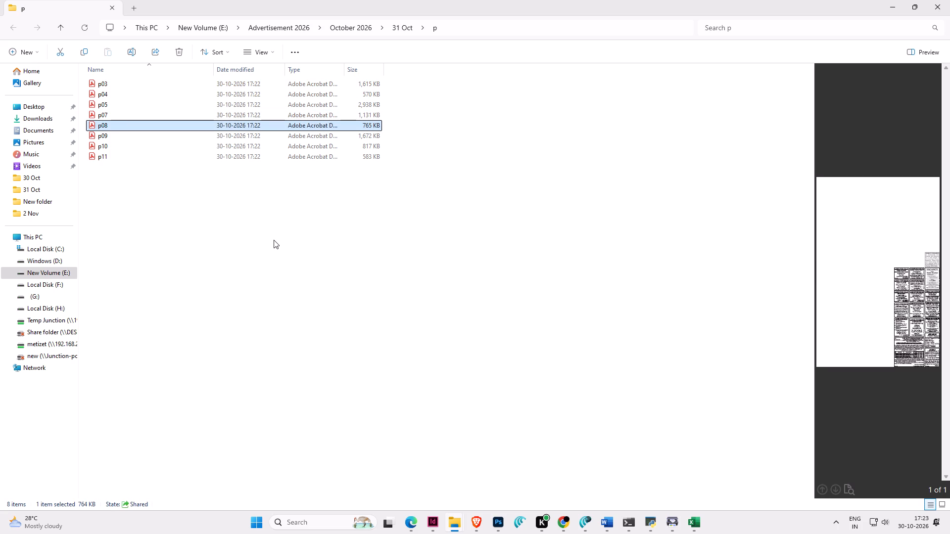
pyautogui.press('Down')
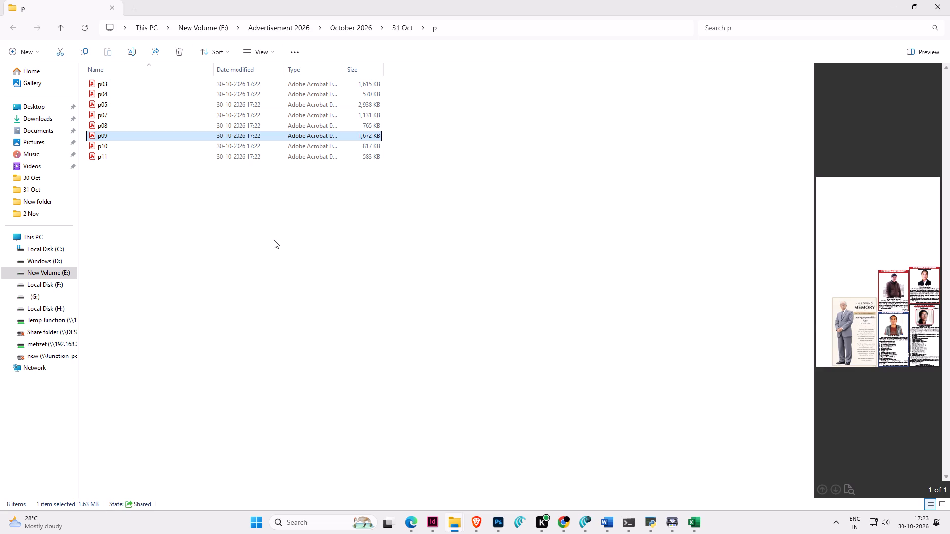
pyautogui.press('Down')
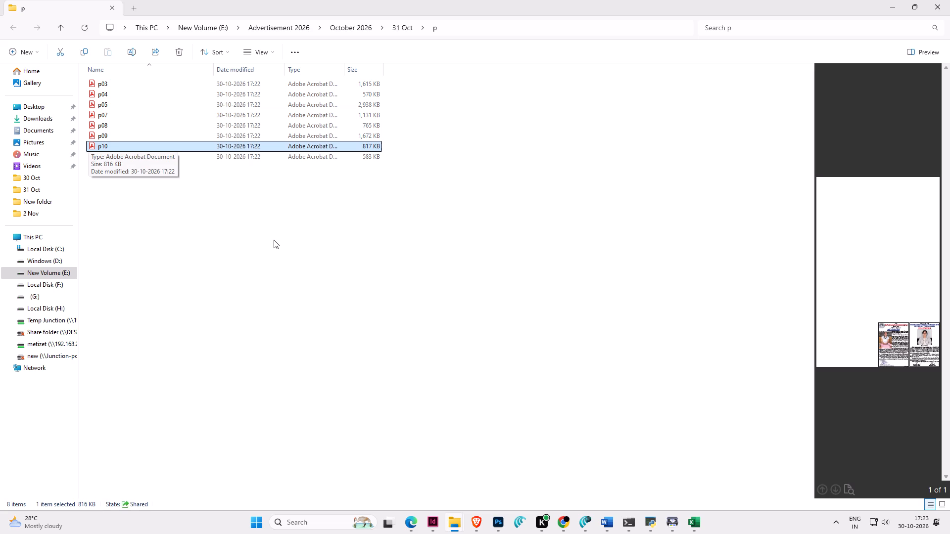
pyautogui.press('Down')
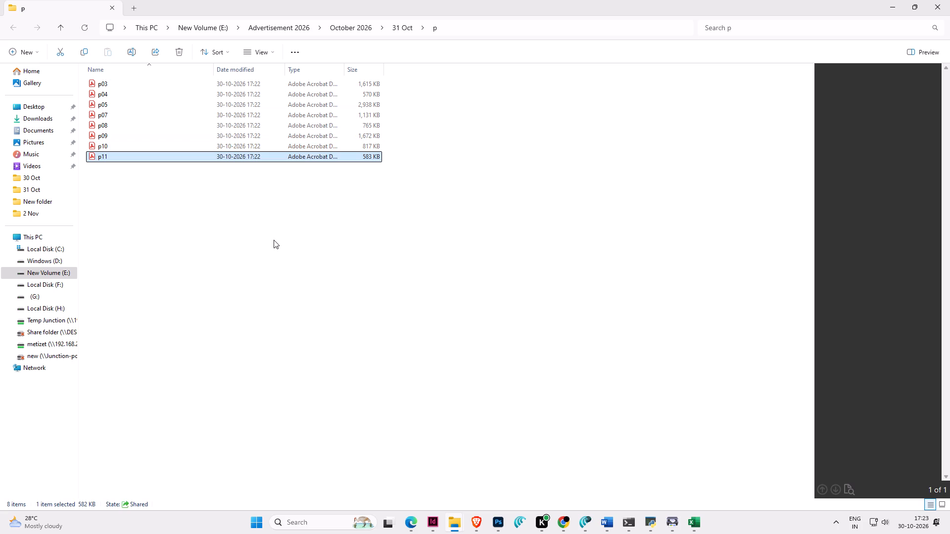
# Return to the 31 Oct folder and rename the p folder as PDFs.
pyautogui.press('BackSpace')
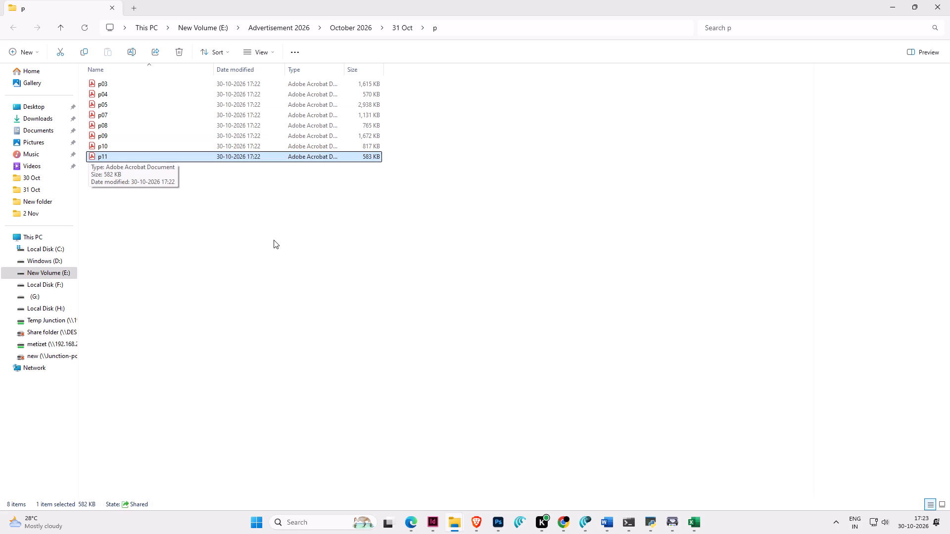
pyautogui.press('F2')
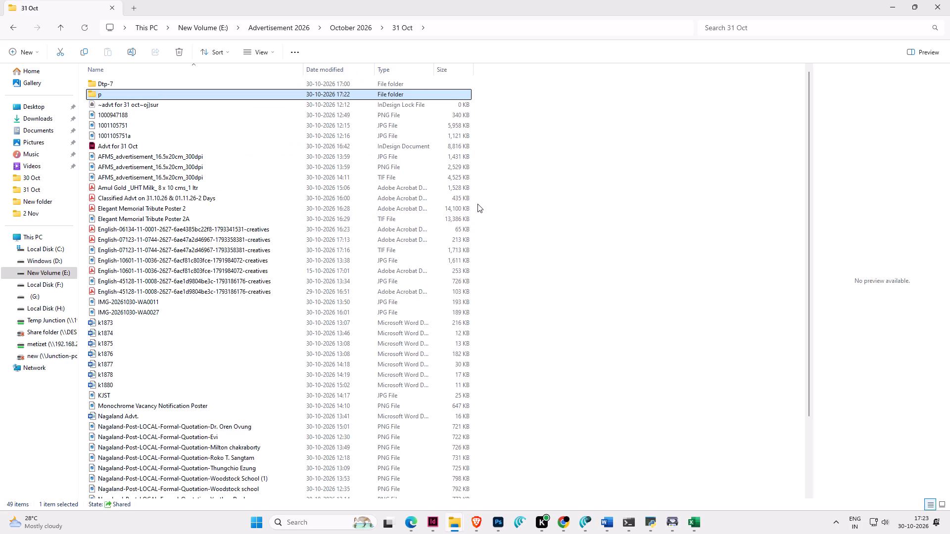
pyautogui.write('PDFs')
pyautogui.press('Return')
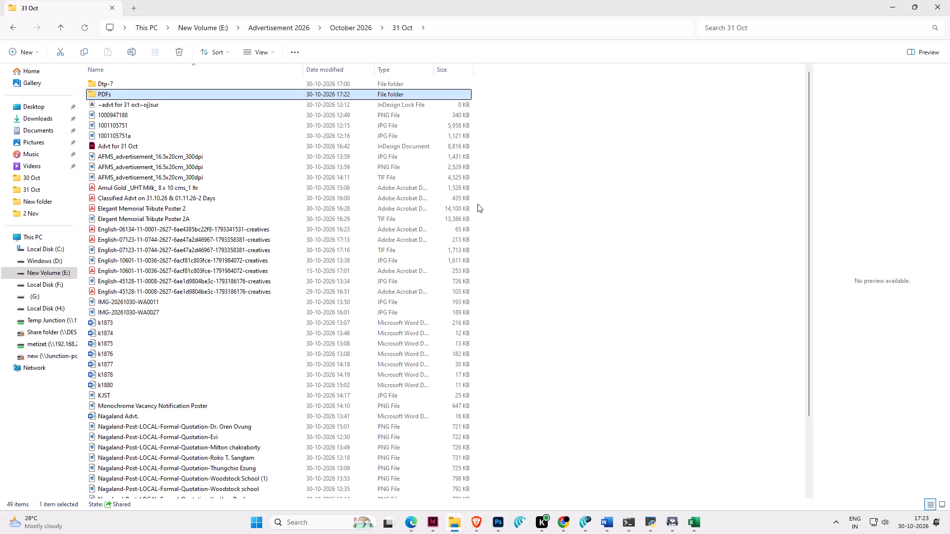
# In InDesign, package the advert layout into the 31 Oct folder as Advt for 31 Oct Folder, including fonts, linked graphics and IDML.
pyautogui.click(433, 517)
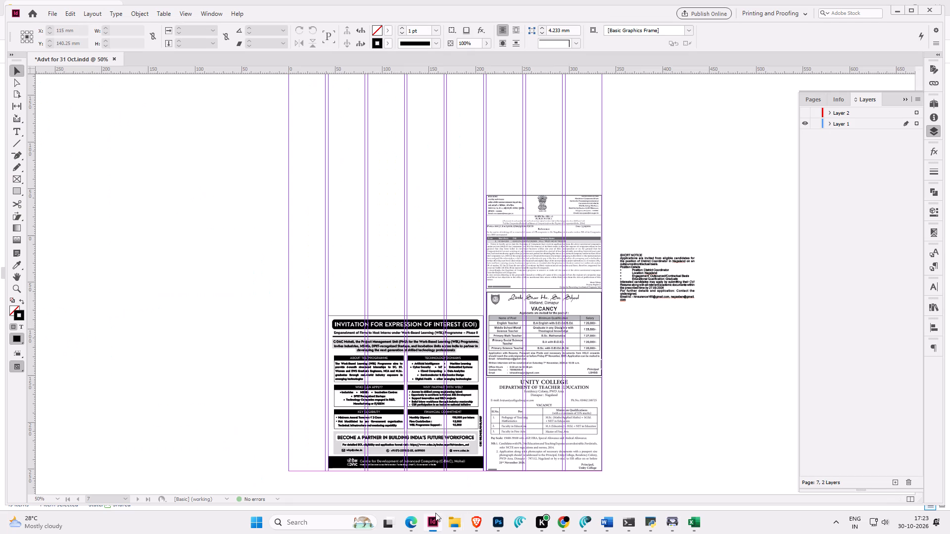
pyautogui.click(670, 369)
pyautogui.hotkey('ctrl', 'alt', 'shift', 'p')
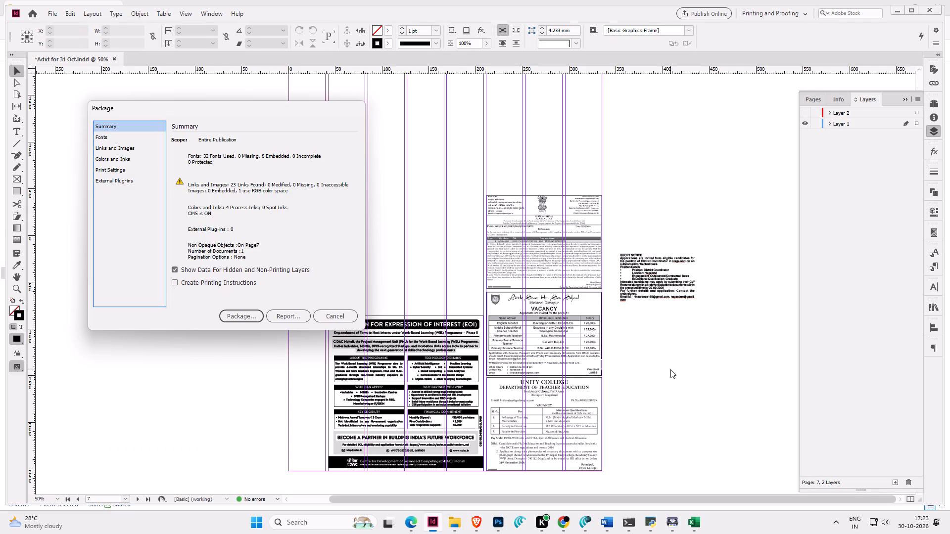
pyautogui.click(251, 316)
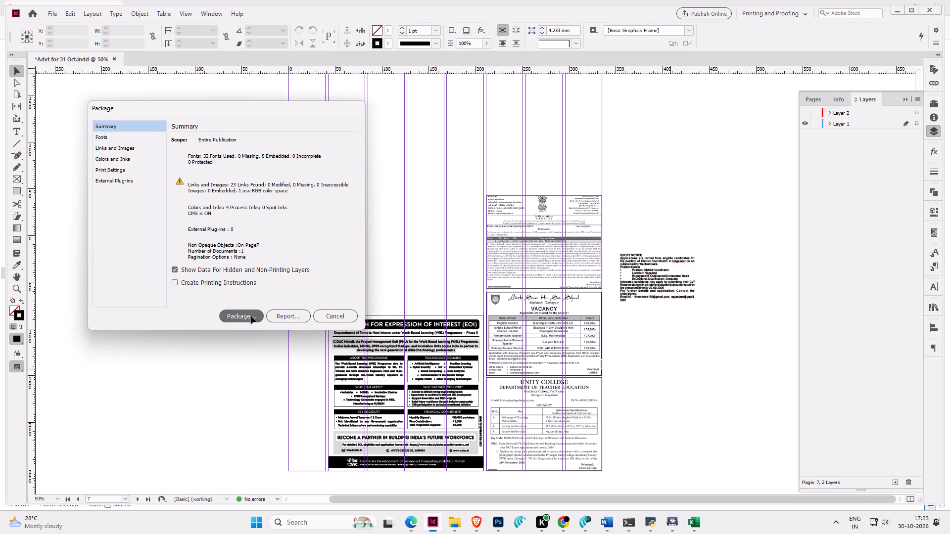
pyautogui.click(496, 269)
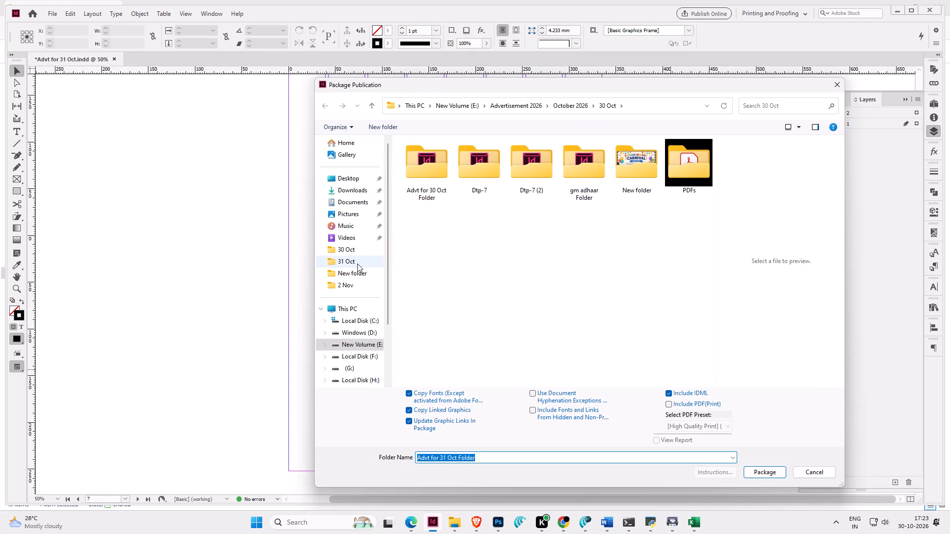
pyautogui.click(348, 264)
pyautogui.click(759, 467)
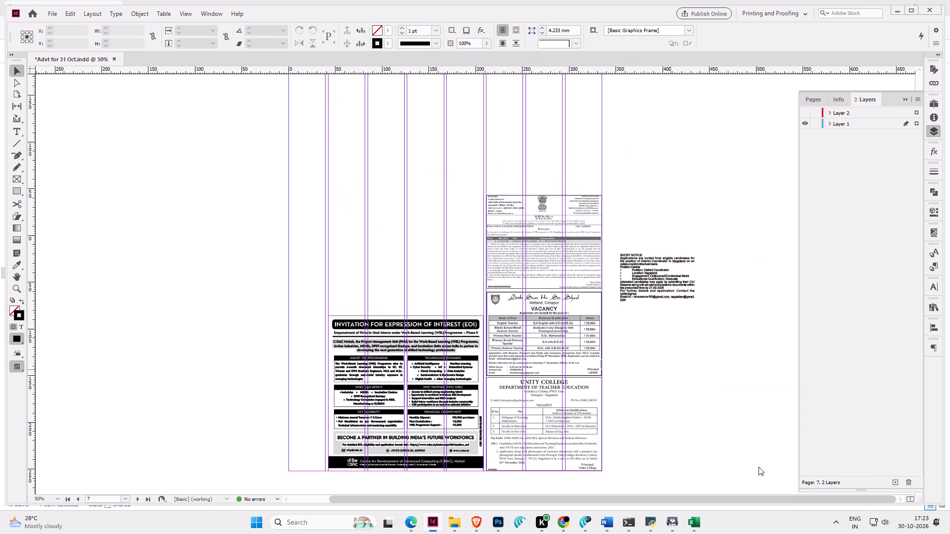
pyautogui.click(501, 309)
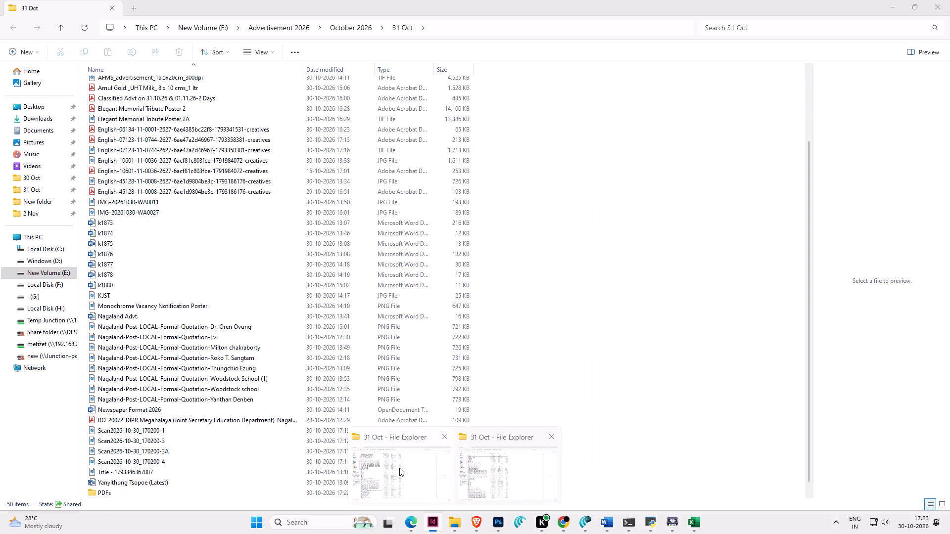
# In File Explorer, copy the PDFs folder and Advt for 31 Oct Folder together from the 31 Oct folder.
pyautogui.click(399, 468)
pyautogui.scroll(-4, 212, 284)
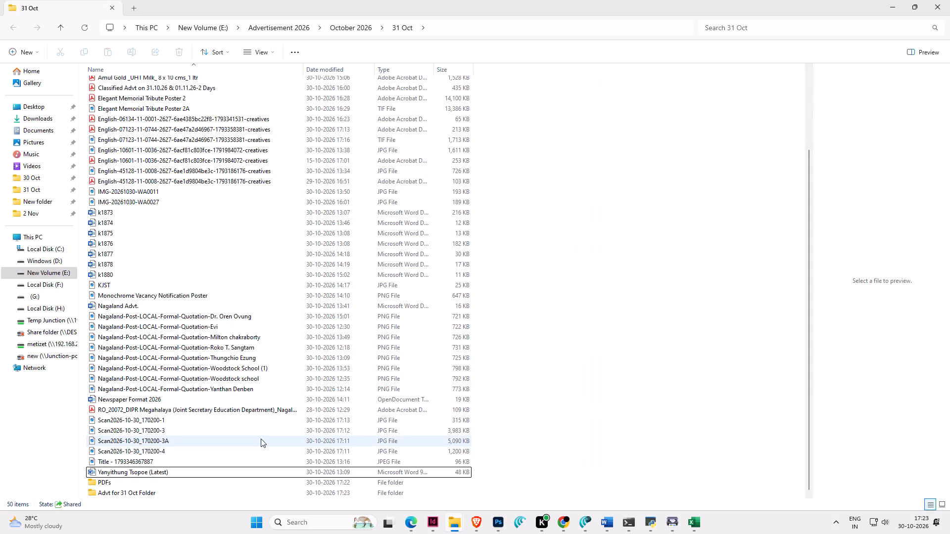
pyautogui.click(173, 482)
pyautogui.keyDown('ctrl'); pyautogui.click(160, 499); pyautogui.keyUp('ctrl')
pyautogui.keyDown('ctrl'); pyautogui.click(162, 490); pyautogui.keyUp('ctrl')
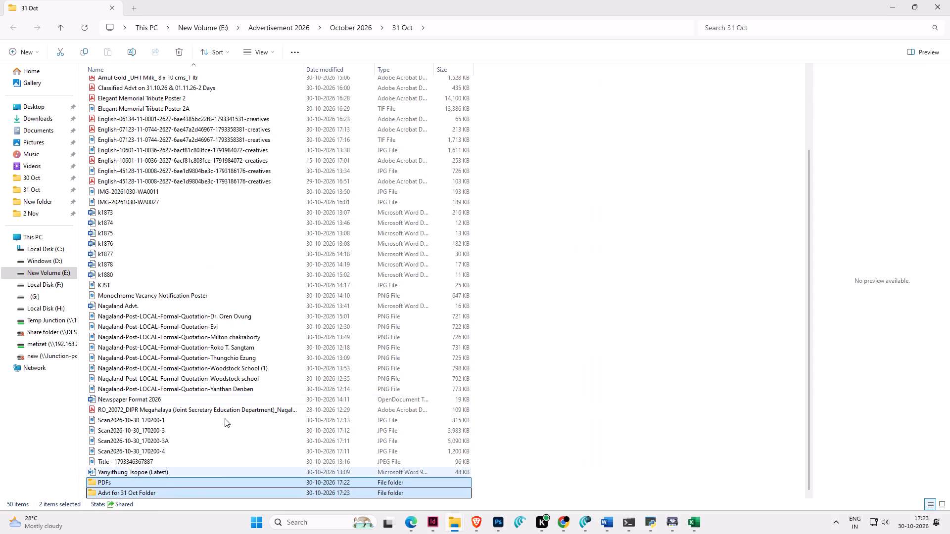
pyautogui.tripleClick(89, 50)
pyautogui.tripleClick(89, 50)
pyautogui.tripleClick(89, 50)
pyautogui.tripleClick(89, 50)
pyautogui.click(89, 50)
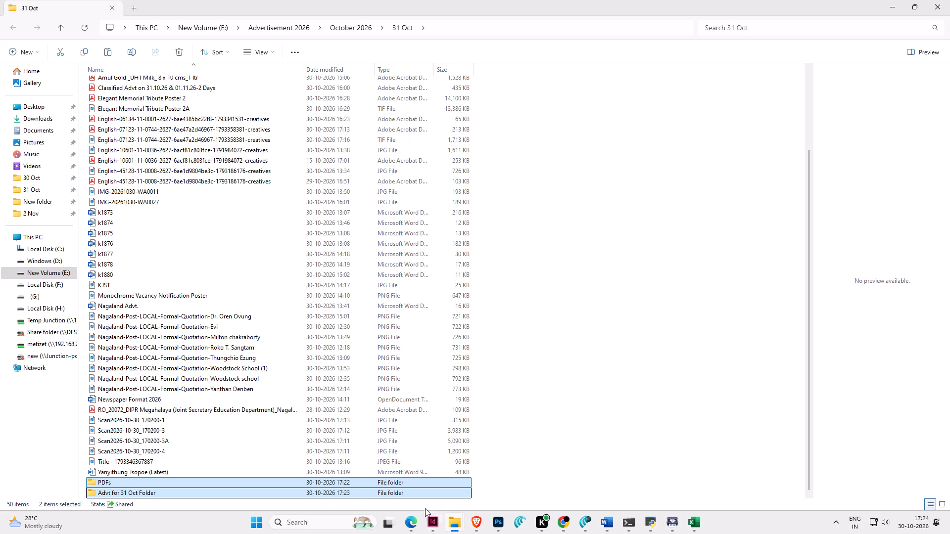
# On the Temp Junction drive, create and open a folder named Oct 31 inside Advertisement, 2026, October 2026.
pyautogui.click(455, 522)
pyautogui.click(510, 484)
pyautogui.click(542, 307)
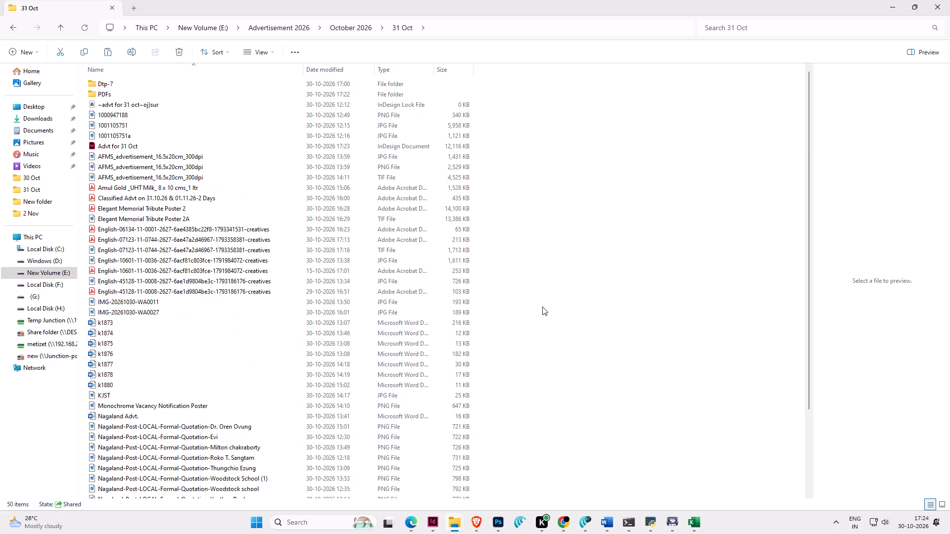
pyautogui.click(36, 316)
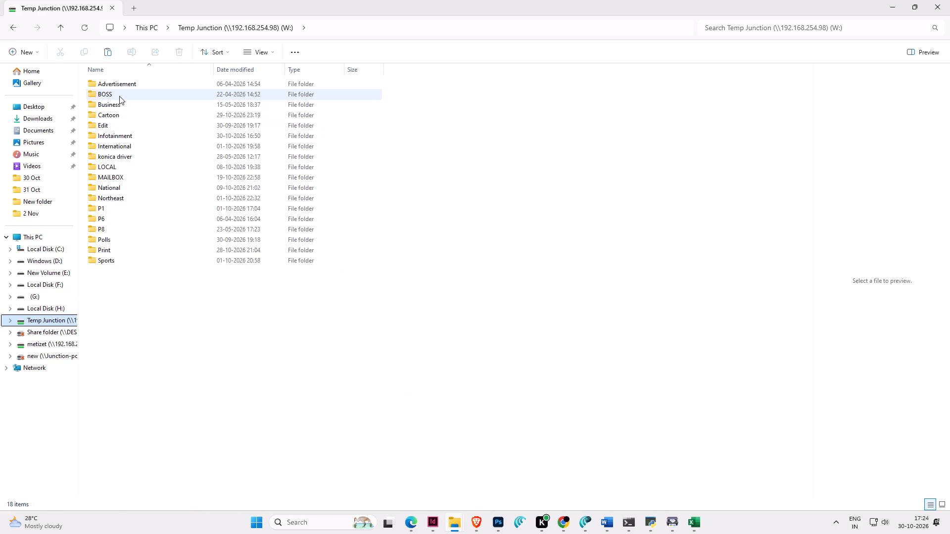
pyautogui.doubleClick(123, 85)
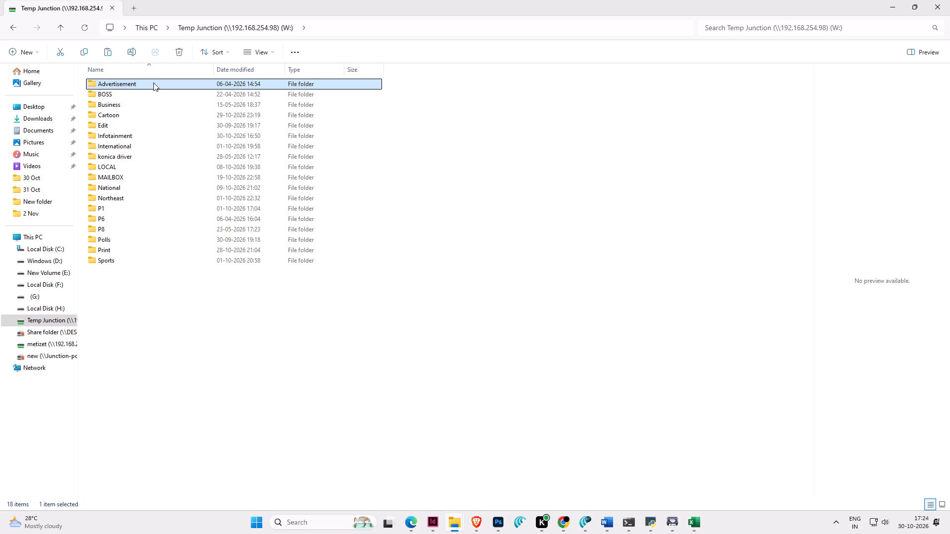
pyautogui.doubleClick(153, 83)
pyautogui.doubleClick(153, 83)
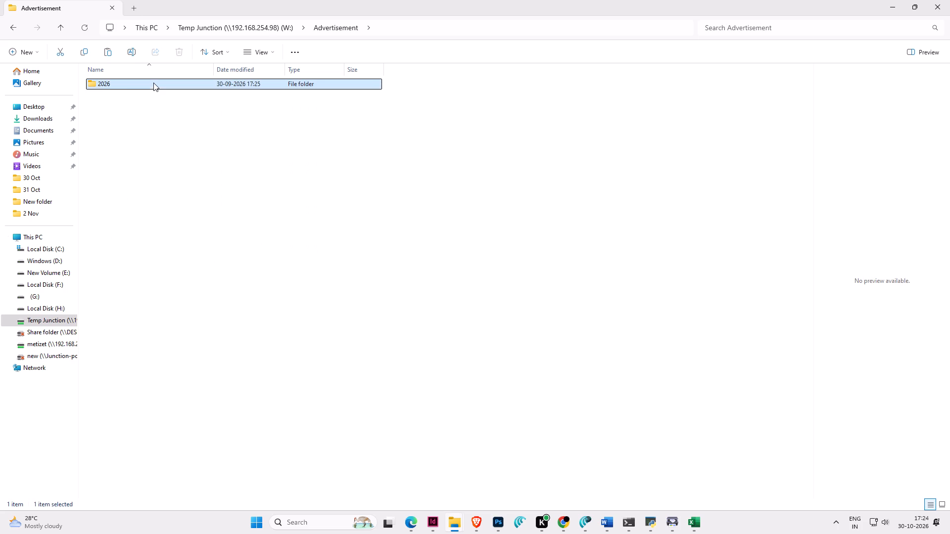
pyautogui.doubleClick(121, 85)
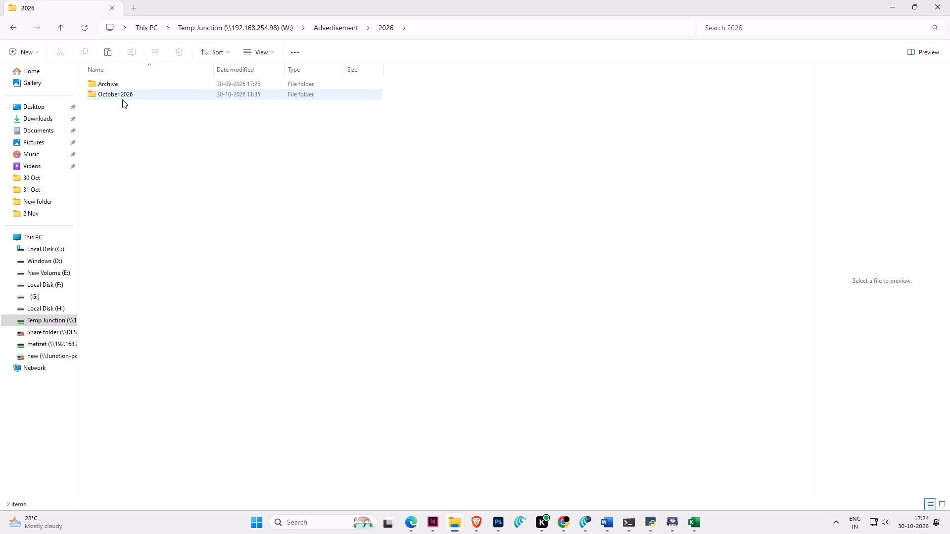
pyautogui.doubleClick(122, 99)
pyautogui.click(21, 50)
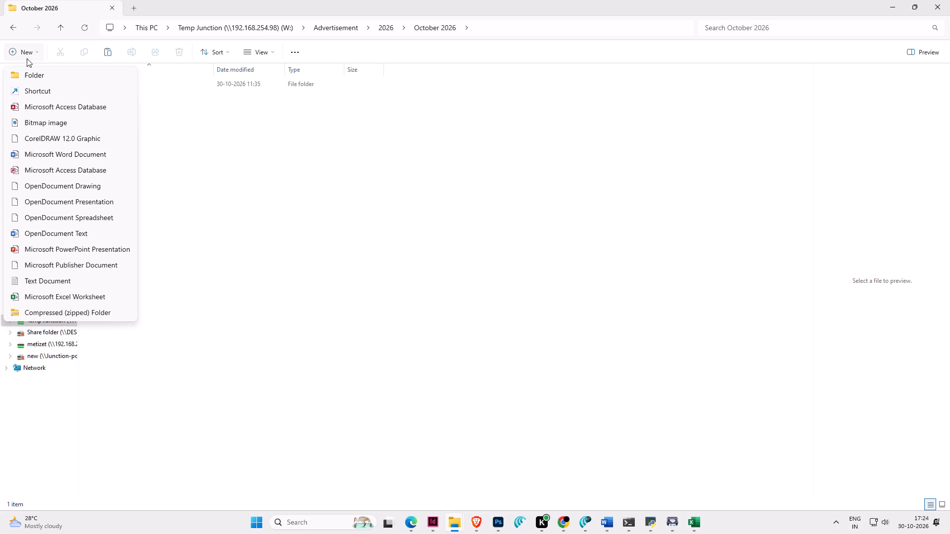
pyautogui.click(36, 75)
pyautogui.write('Oct')
pyautogui.press('space')
pyautogui.write('31')
pyautogui.press('Return')
pyautogui.press('Return')
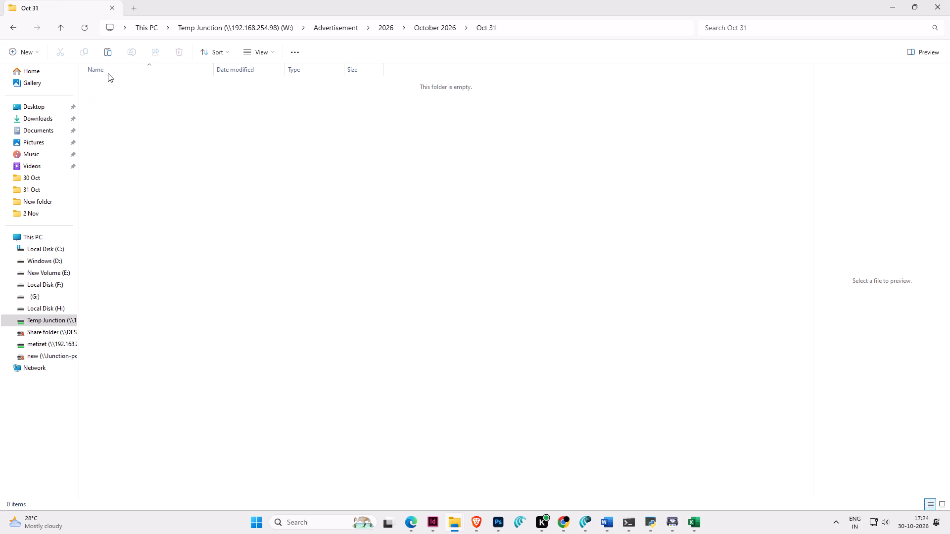
# Paste the copied PDFs folder and Advt for 31 Oct Folder into the Oct 31 folder.
pyautogui.click(172, 172)
pyautogui.rightClick(172, 172)
pyautogui.click(185, 182)
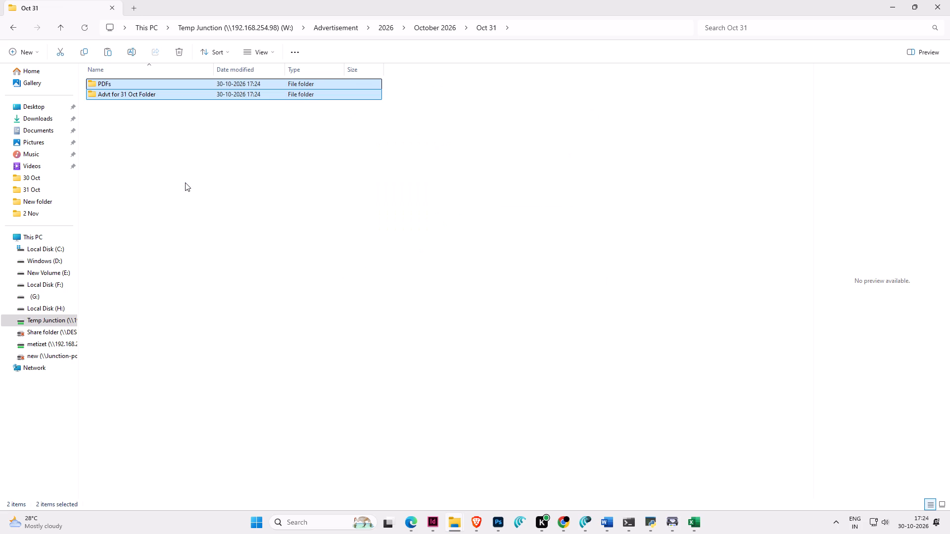
# In the Labour Register, look through the leave entries, then view the details of the last employee listed under Factory Workers.
pyautogui.click(649, 522)
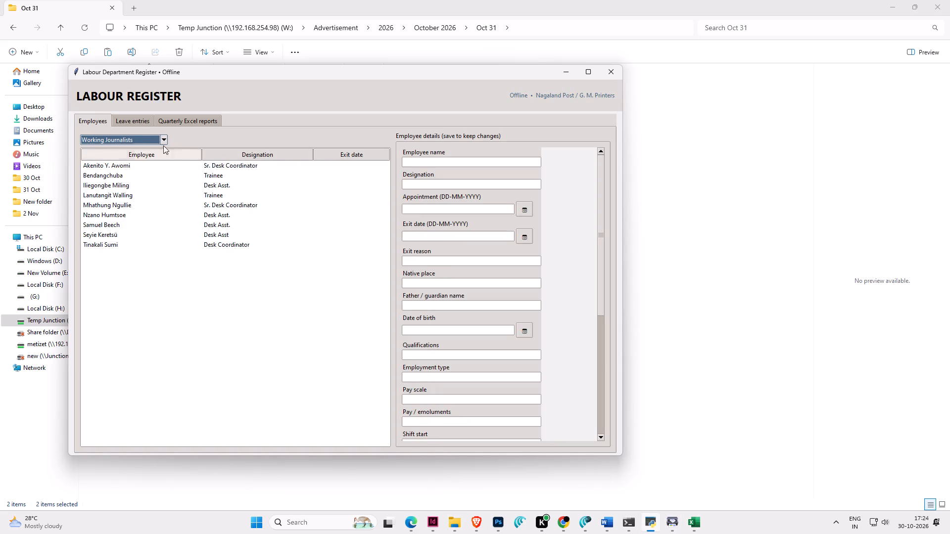
pyautogui.click(132, 121)
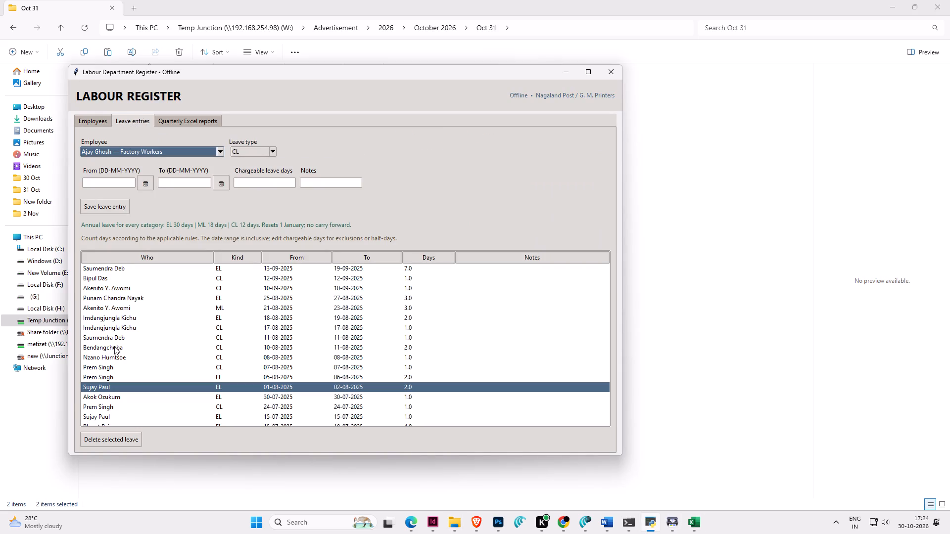
pyautogui.click(87, 117)
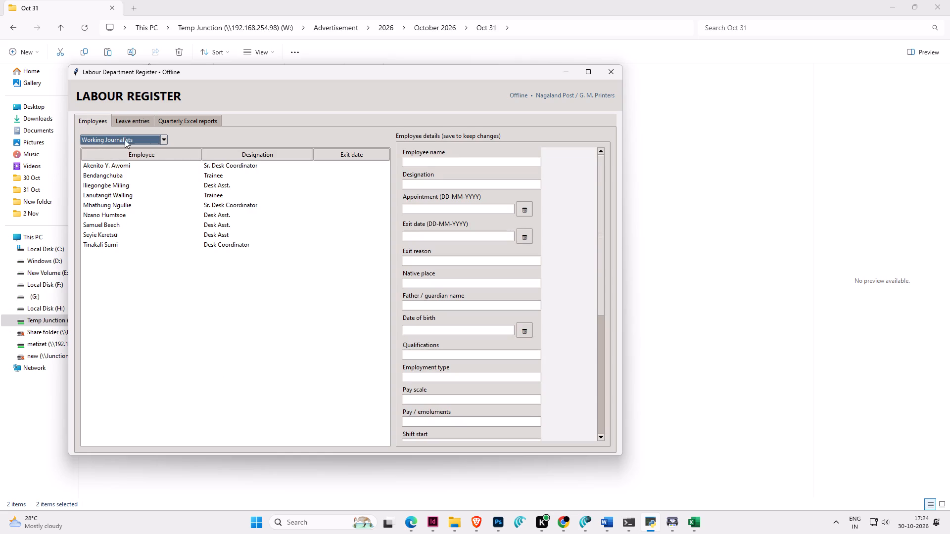
pyautogui.click(125, 139)
pyautogui.click(114, 166)
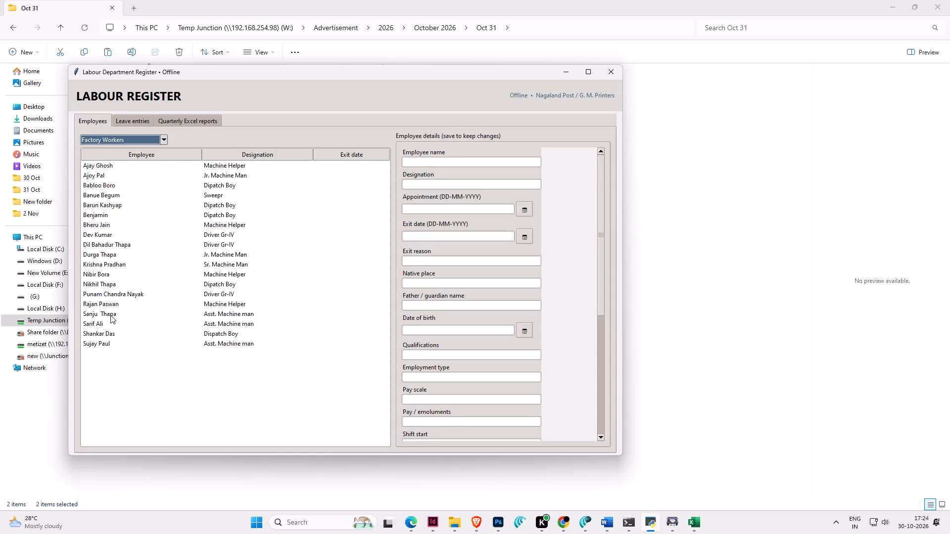
pyautogui.click(102, 344)
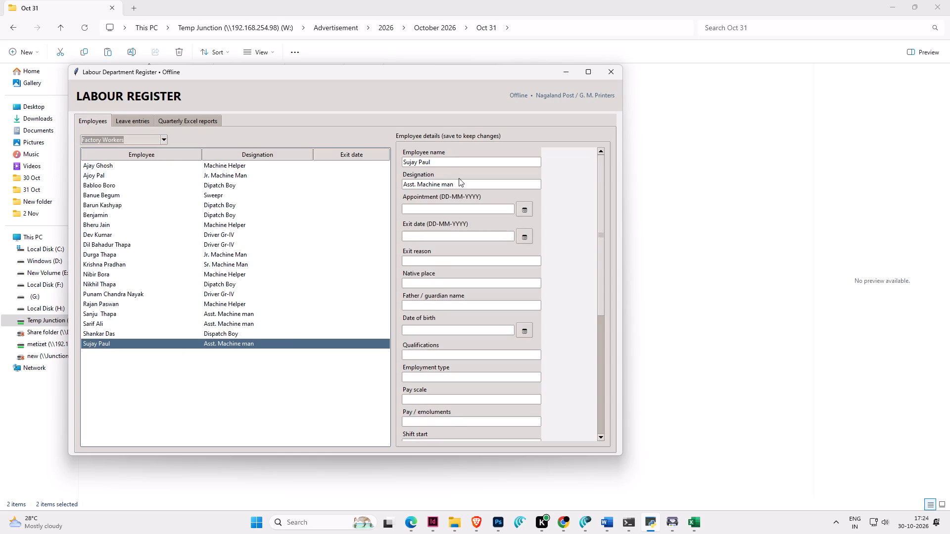
pyautogui.click(427, 159)
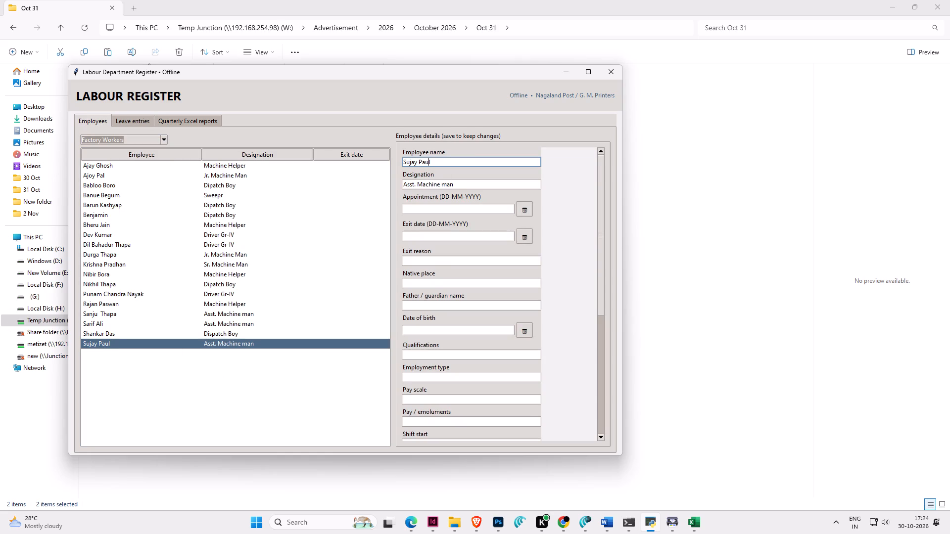
# Close the leftover windows: Labour Register, Brother iPrint&Scan and the Factory_Workers_Q3_2025 workbook in Excel.
pyautogui.click(612, 71)
pyautogui.click(541, 134)
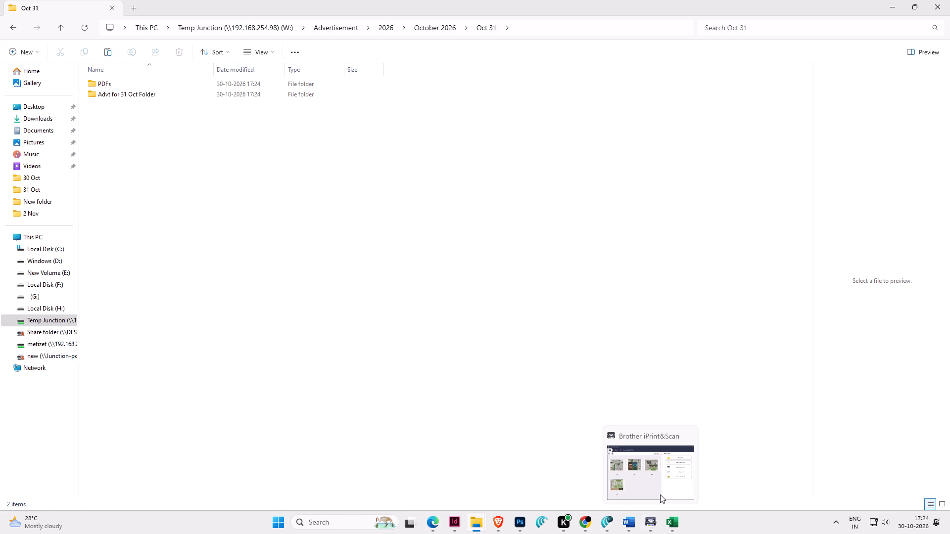
pyautogui.click(690, 436)
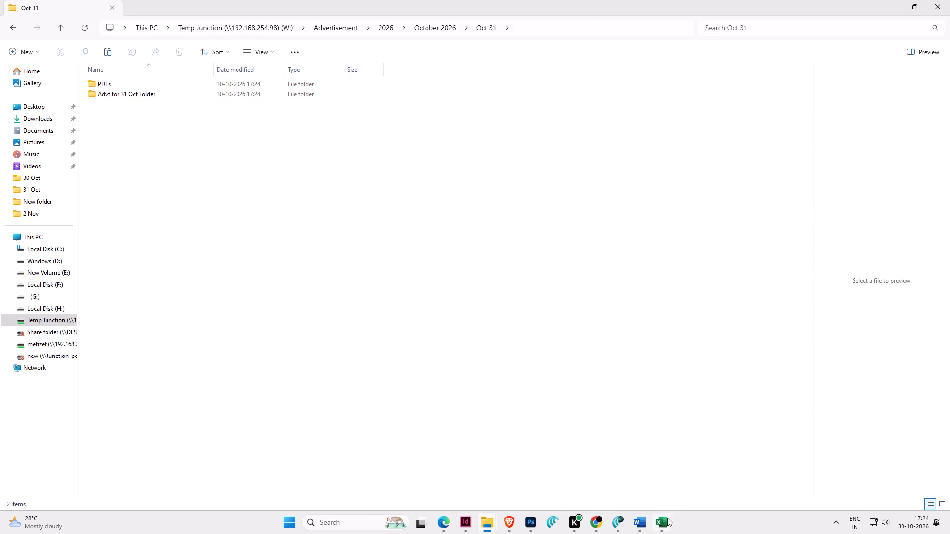
pyautogui.click(664, 523)
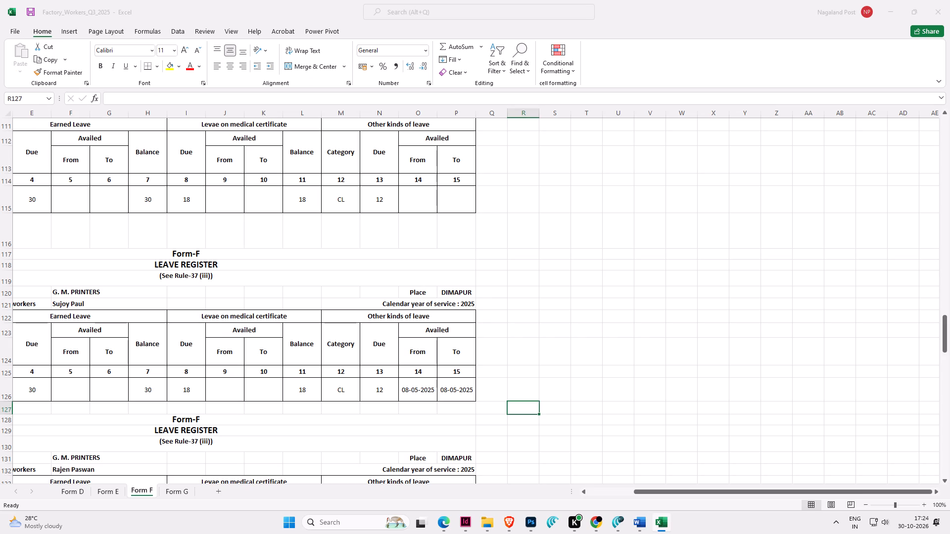
pyautogui.click(936, 13)
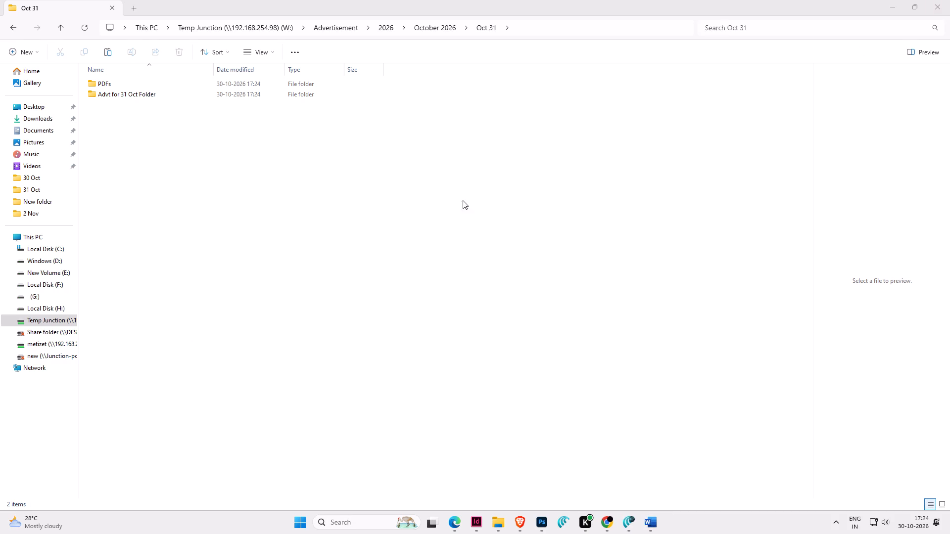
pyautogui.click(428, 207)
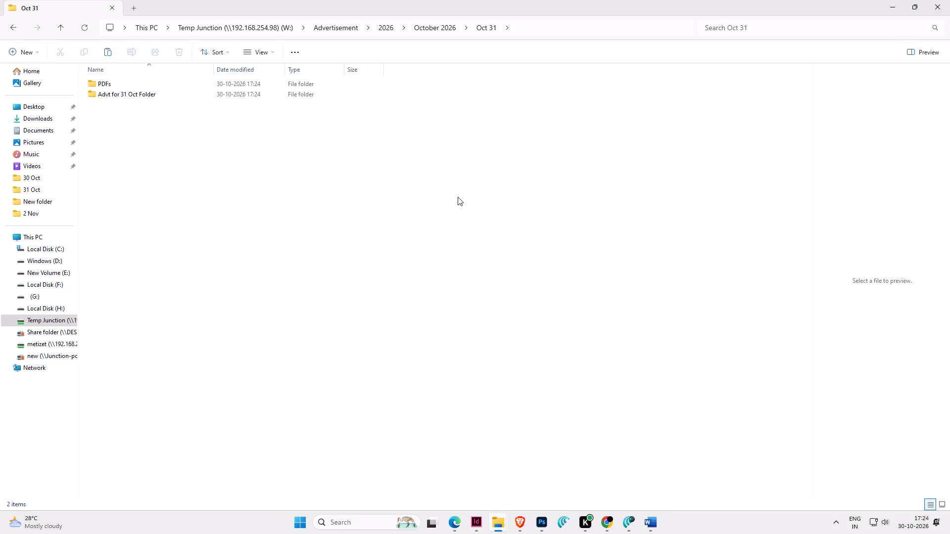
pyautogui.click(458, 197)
# Switch to the Chrome browser window.
pyautogui.click(607, 522)
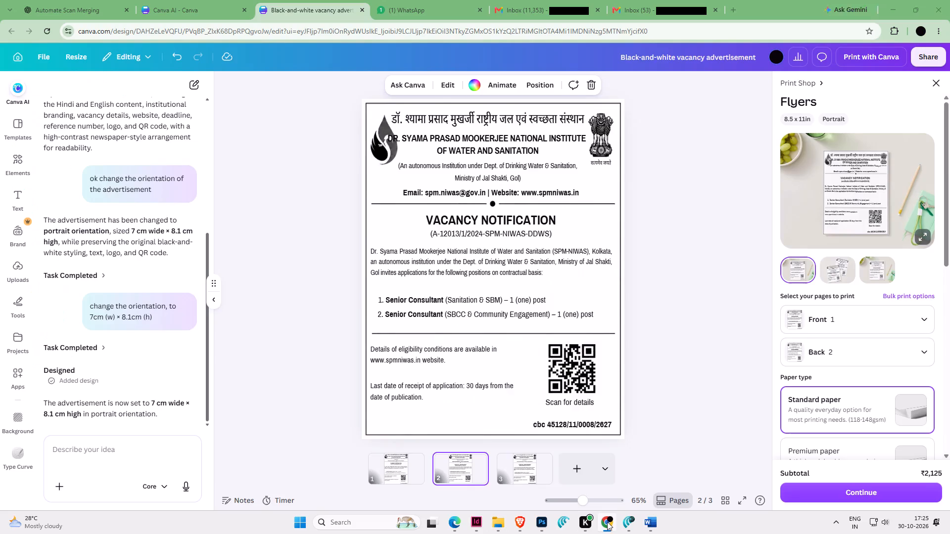